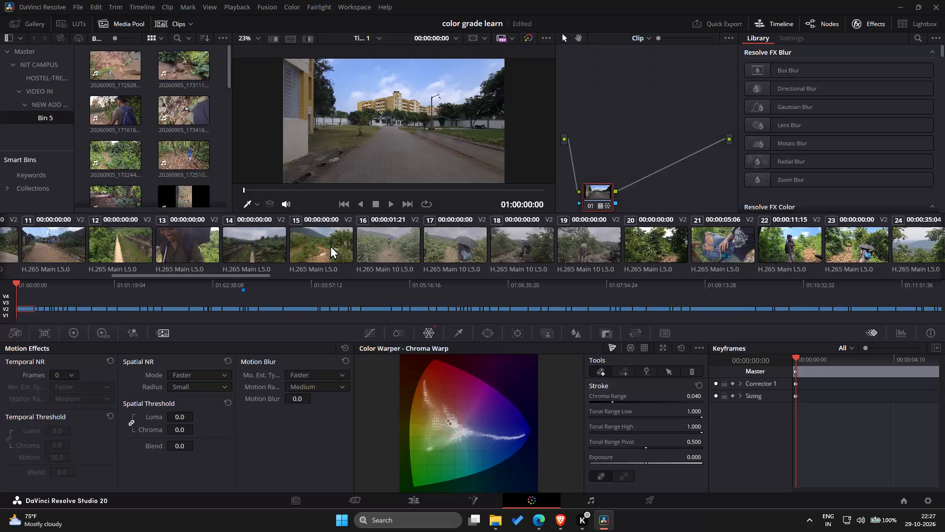
On the Edit page, enlarge the timeline area and increase the height of the Video 2 track.
{"action": "scroll", "coordinate": [331, 245], "scroll_direction": "right", "scroll_amount": 4}
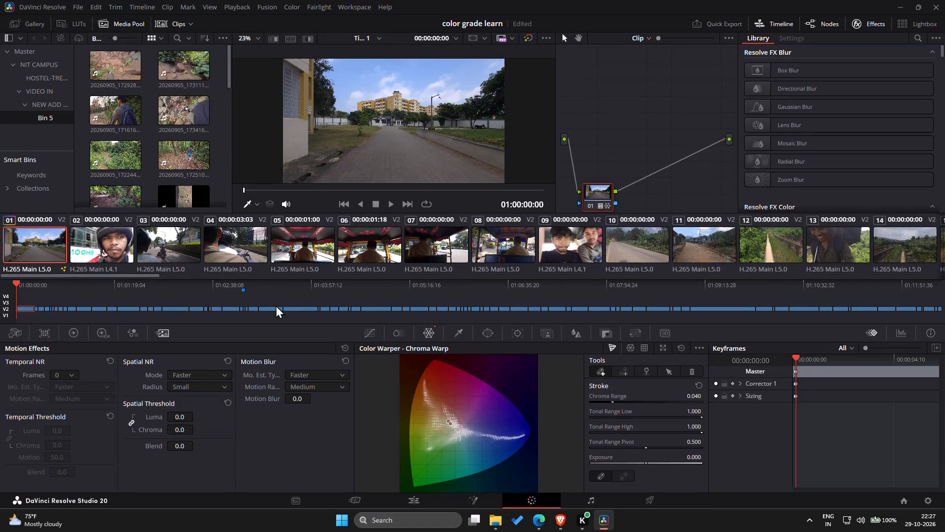
{"action": "left_click", "coordinate": [420, 501]}
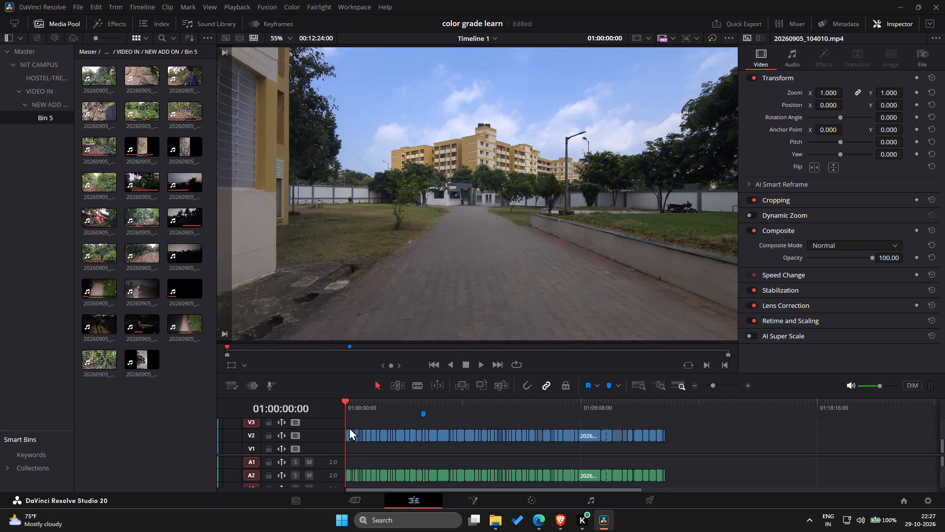
{"action": "left_click_drag", "start_coordinate": [337, 429], "coordinate": [321, 398]}
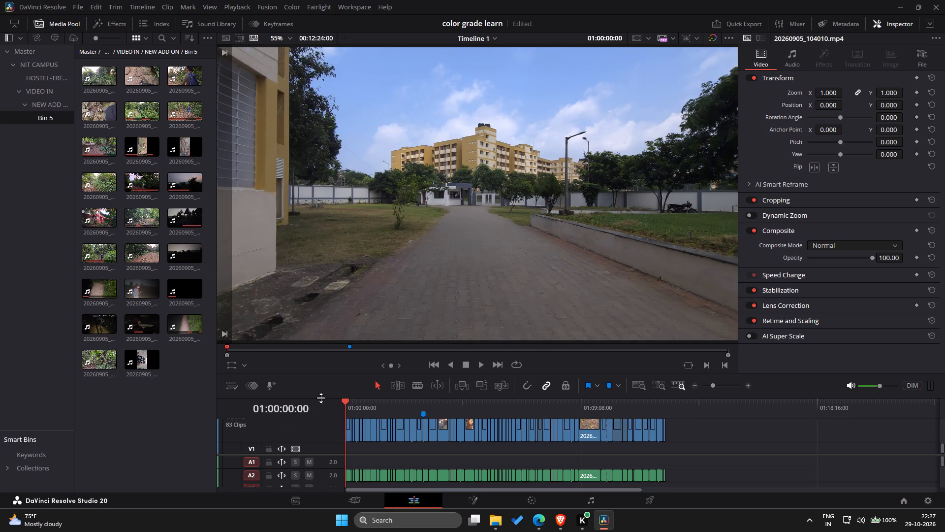
{"action": "left_click_drag", "start_coordinate": [321, 398], "coordinate": [320, 404]}
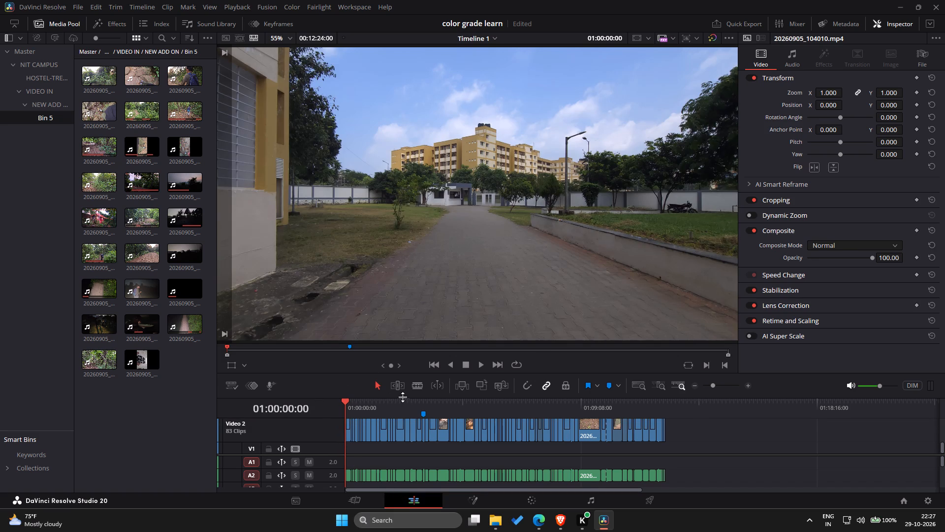
{"action": "left_click_drag", "start_coordinate": [403, 397], "coordinate": [372, 330]}
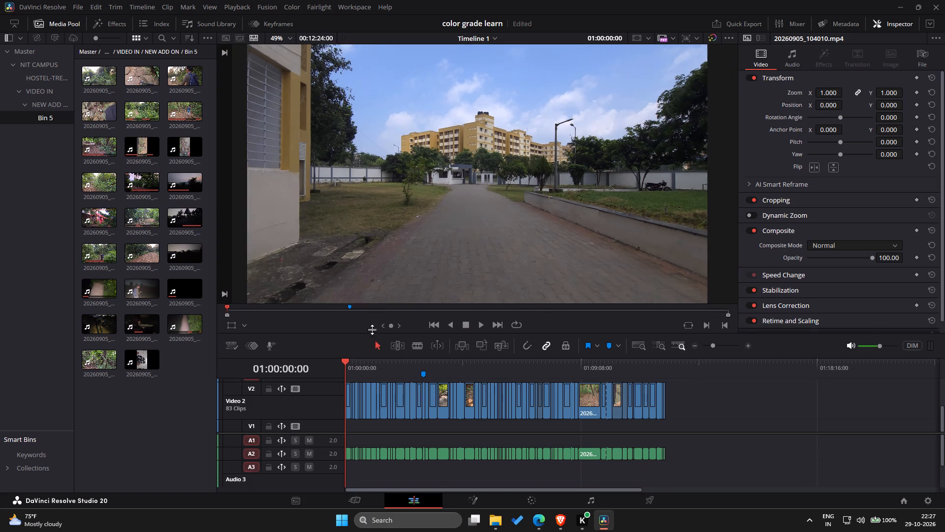
{"action": "left_click_drag", "start_coordinate": [372, 330], "coordinate": [365, 186]}
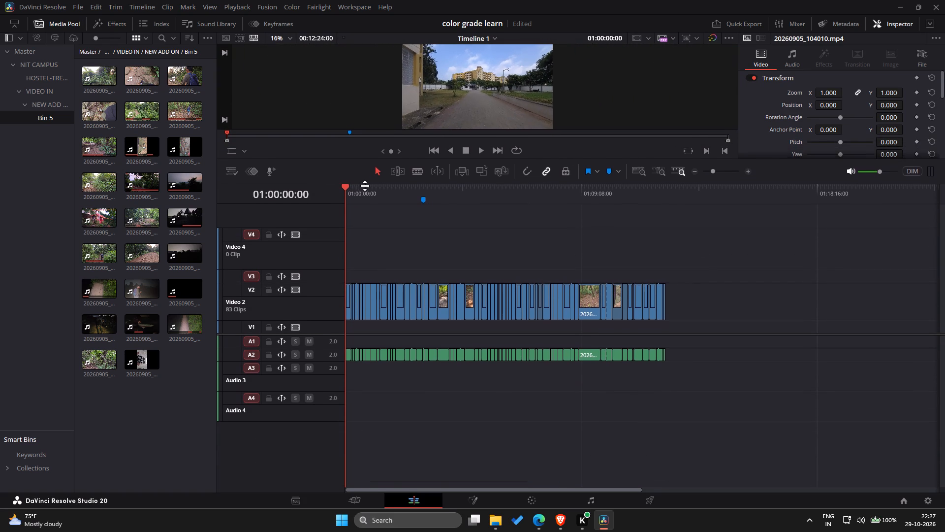
{"action": "left_click_drag", "start_coordinate": [365, 186], "coordinate": [384, 244]}
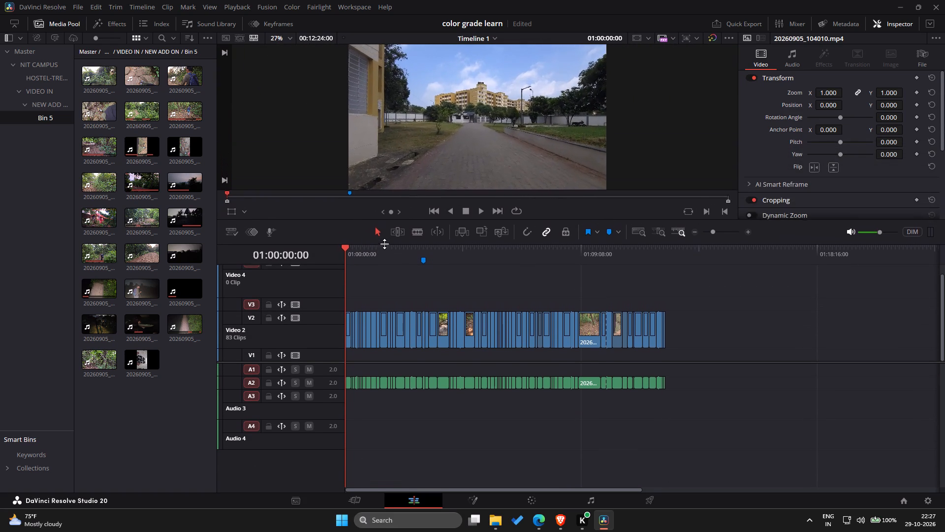
{"action": "left_click_drag", "start_coordinate": [384, 244], "coordinate": [384, 245]}
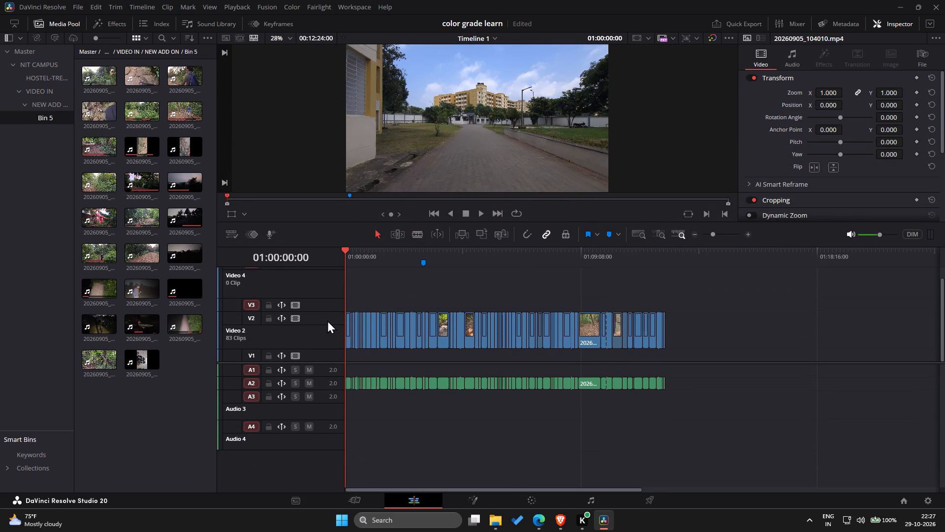
{"action": "left_click_drag", "start_coordinate": [328, 315], "coordinate": [339, 356]}
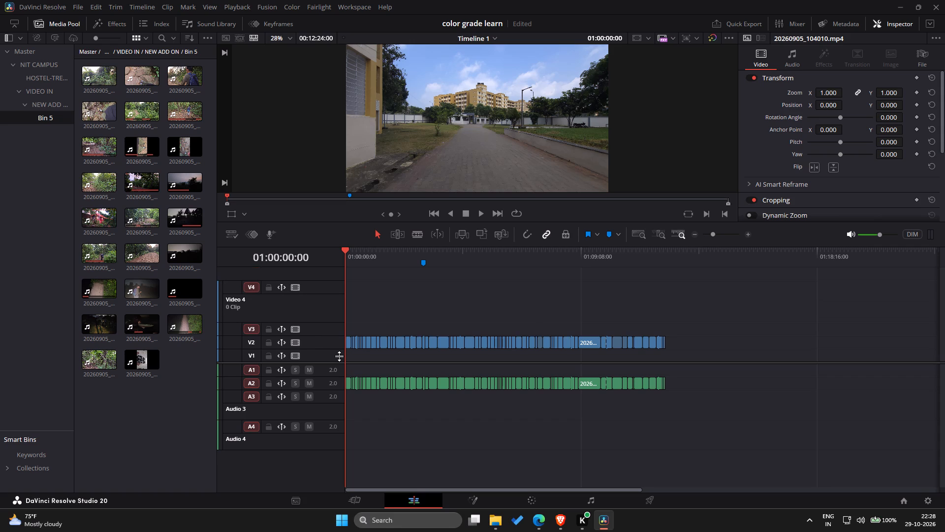
{"action": "left_click_drag", "start_coordinate": [339, 356], "coordinate": [328, 305]}
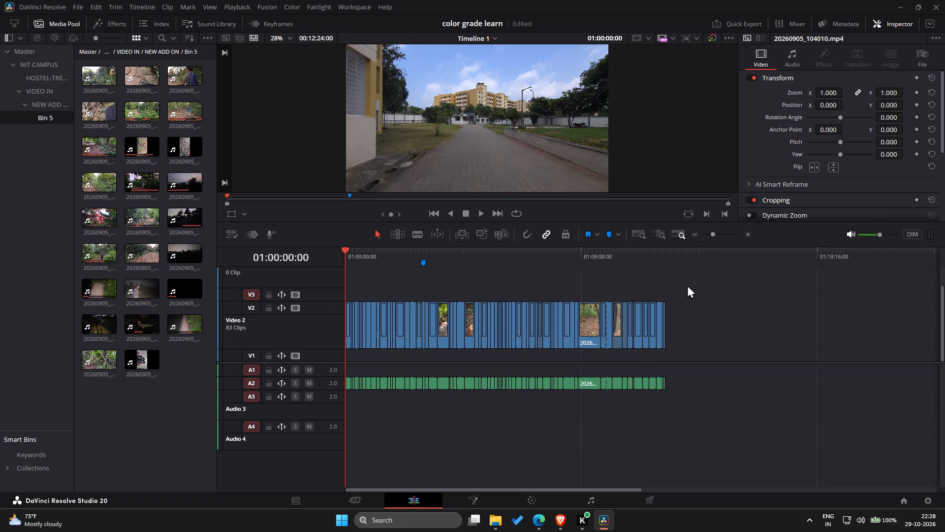
Zoom in on the timeline and look through its clips on the Video 2 track.
{"action": "triple_click", "coordinate": [745, 233]}
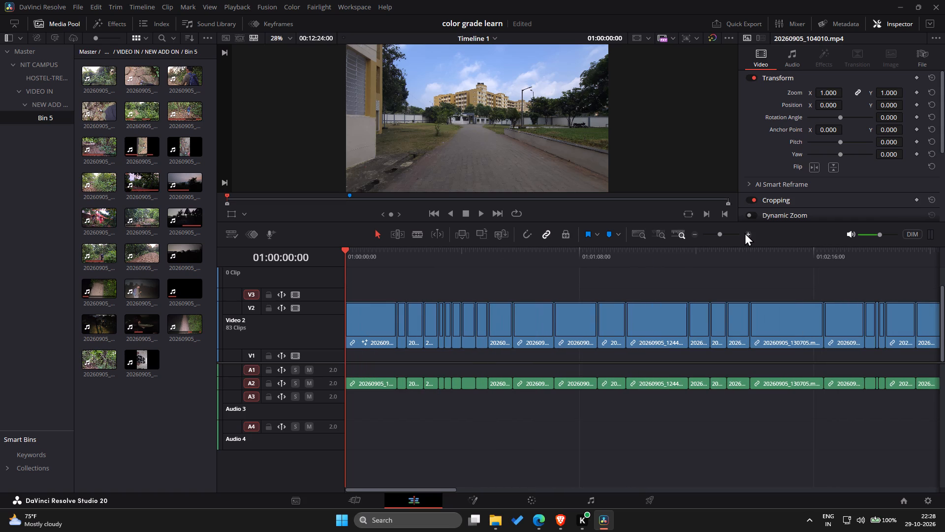
{"action": "scroll", "coordinate": [632, 291], "scroll_direction": "left", "scroll_amount": 5}
{"action": "scroll", "coordinate": [632, 291], "scroll_direction": "right", "scroll_amount": 2}
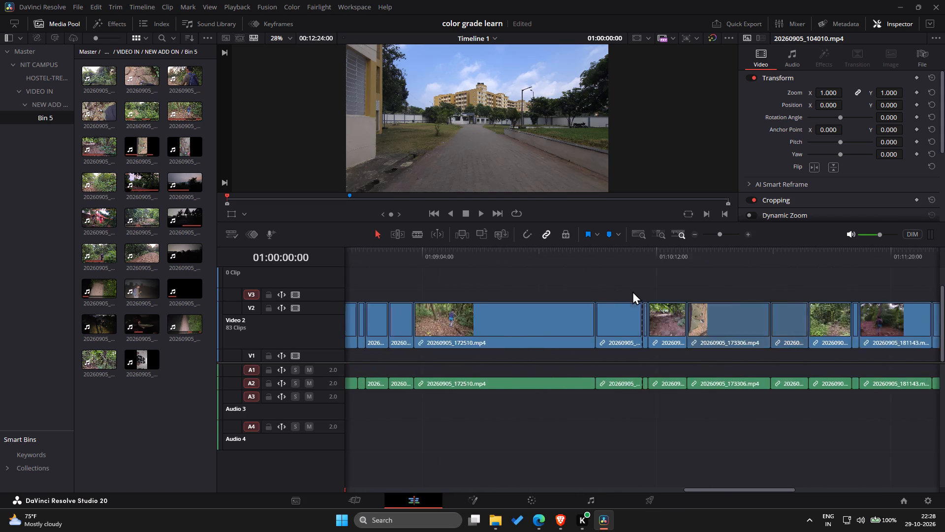
{"action": "scroll", "coordinate": [632, 291], "scroll_direction": "right", "scroll_amount": 1}
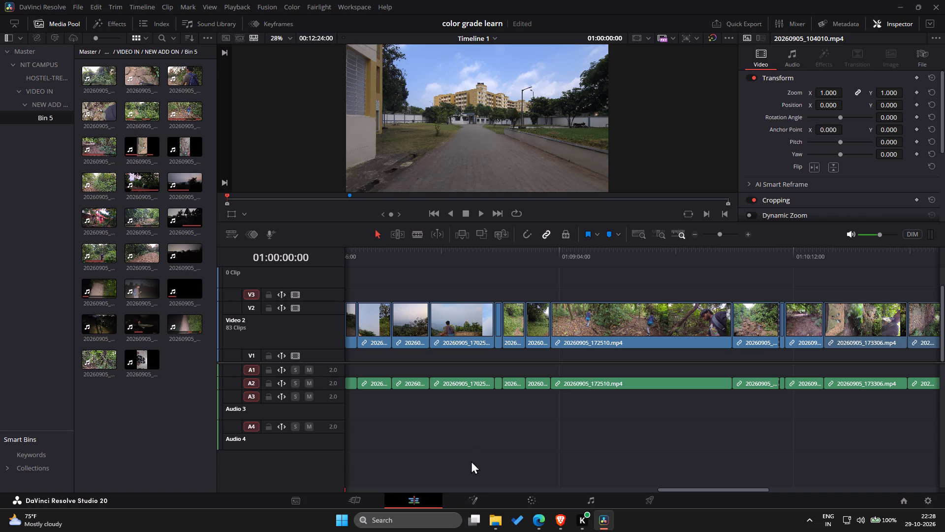
Return to the Color page and examine the timeline's clip thumbnails from the first to the last.
{"action": "left_click", "coordinate": [541, 502]}
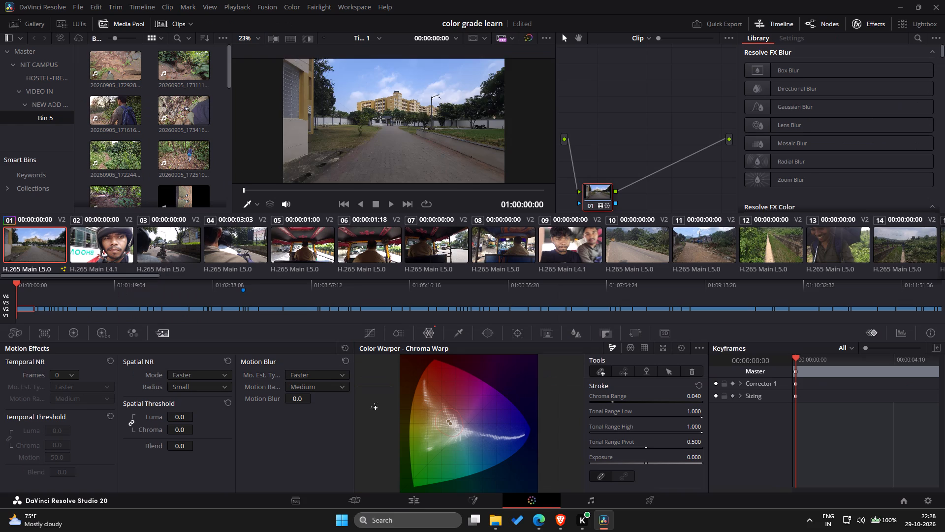
{"action": "scroll", "coordinate": [414, 276], "scroll_direction": "left", "scroll_amount": 7}
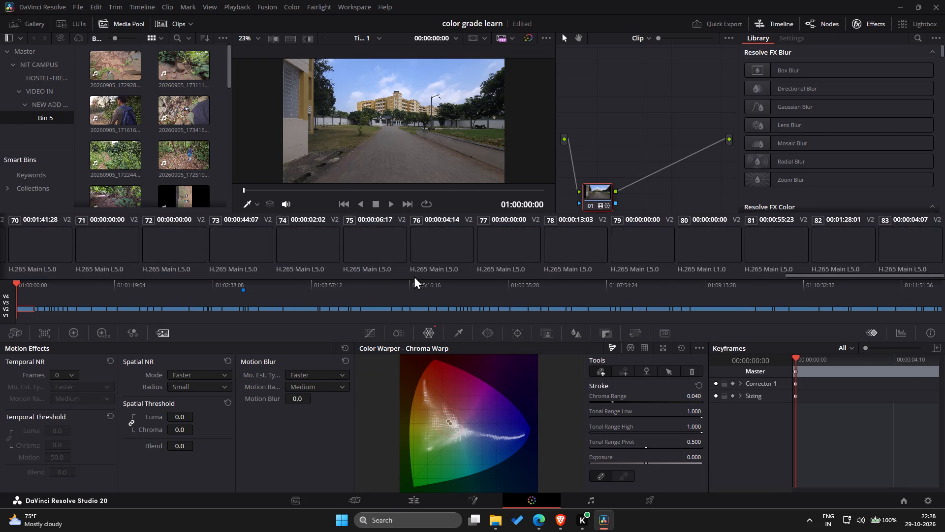
{"action": "scroll", "coordinate": [414, 276], "scroll_direction": "left", "scroll_amount": 9}
{"action": "scroll", "coordinate": [615, 272], "scroll_direction": "left", "scroll_amount": 2}
{"action": "scroll", "coordinate": [615, 272], "scroll_direction": "right", "scroll_amount": 1}
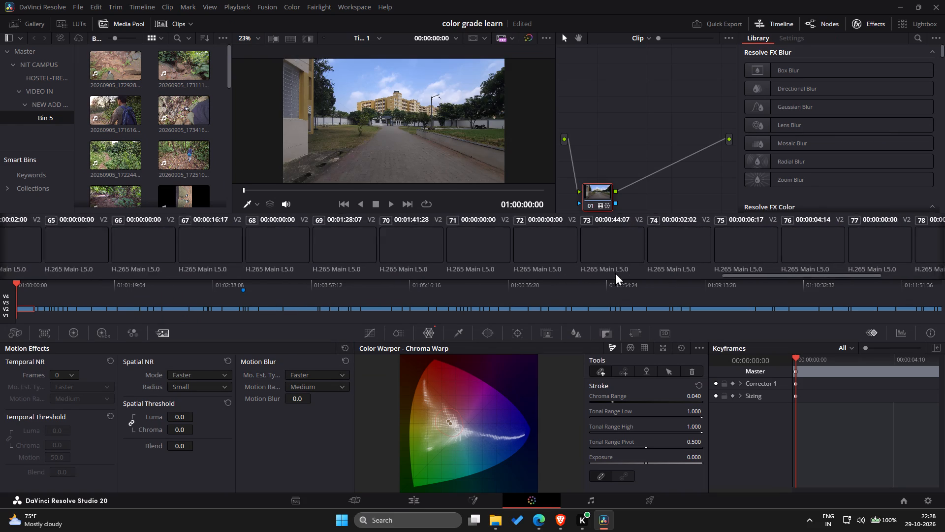
{"action": "scroll", "coordinate": [615, 272], "scroll_direction": "right", "scroll_amount": 2}
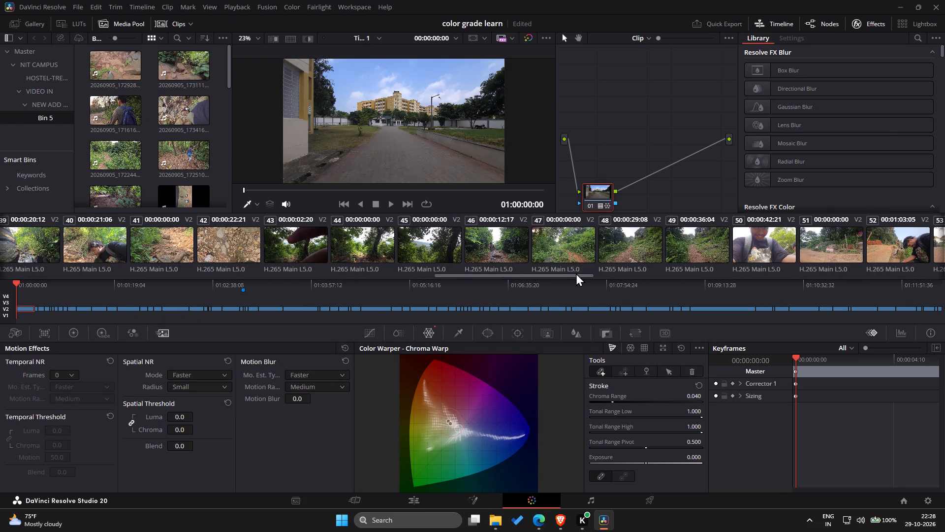
{"action": "left_click_drag", "start_coordinate": [536, 277], "coordinate": [500, 277]}
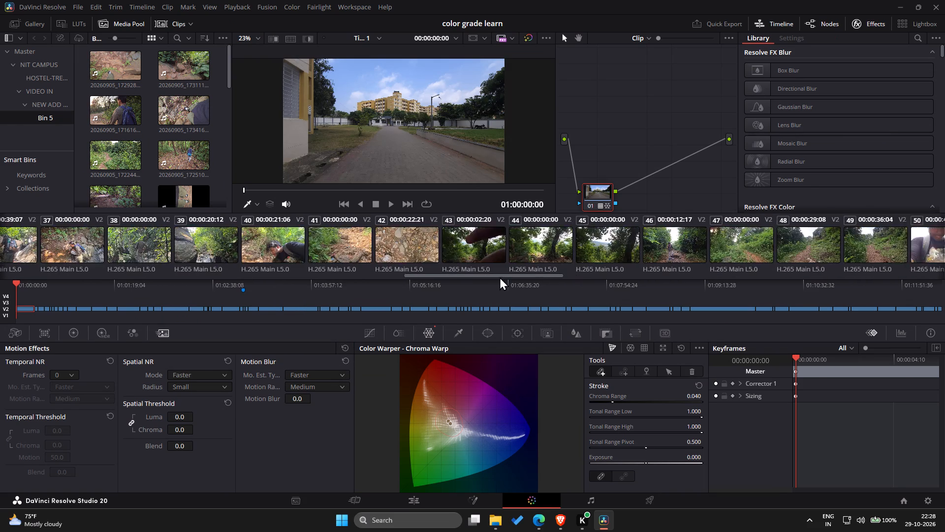
{"action": "left_click_drag", "start_coordinate": [500, 277], "coordinate": [114, 297]}
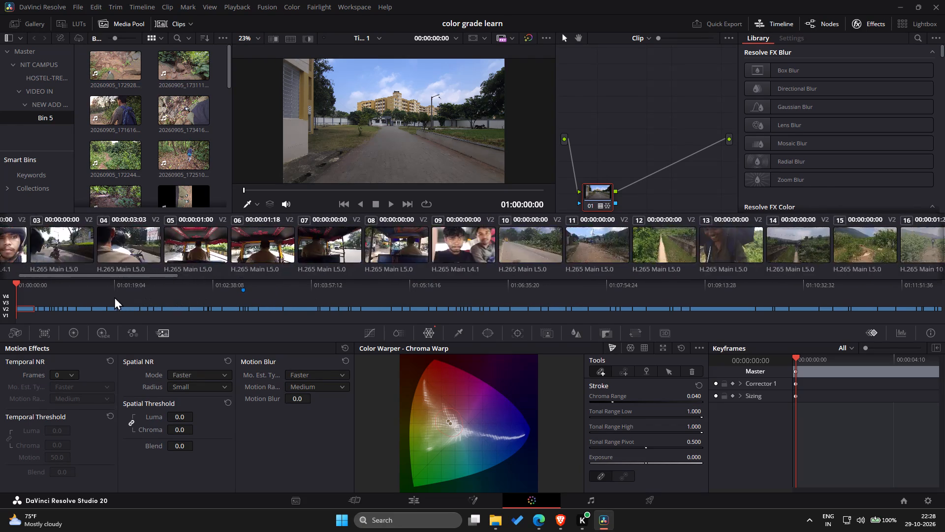
{"action": "left_click_drag", "start_coordinate": [114, 297], "coordinate": [343, 279]}
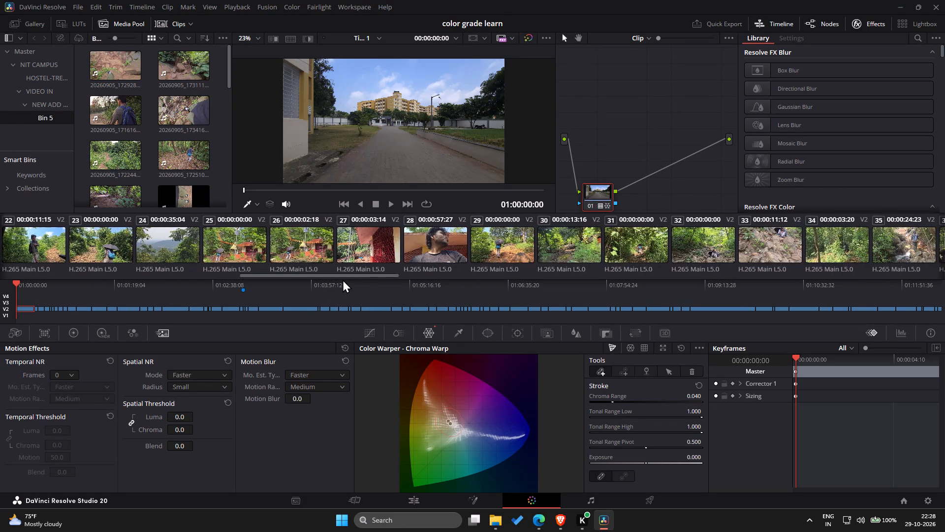
{"action": "left_click_drag", "start_coordinate": [343, 279], "coordinate": [502, 302]}
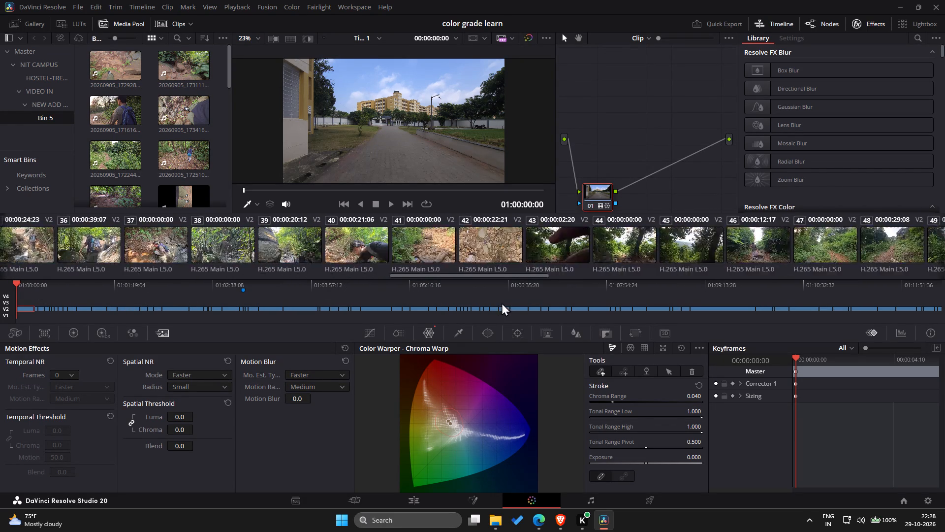
{"action": "left_click_drag", "start_coordinate": [502, 302], "coordinate": [810, 261]}
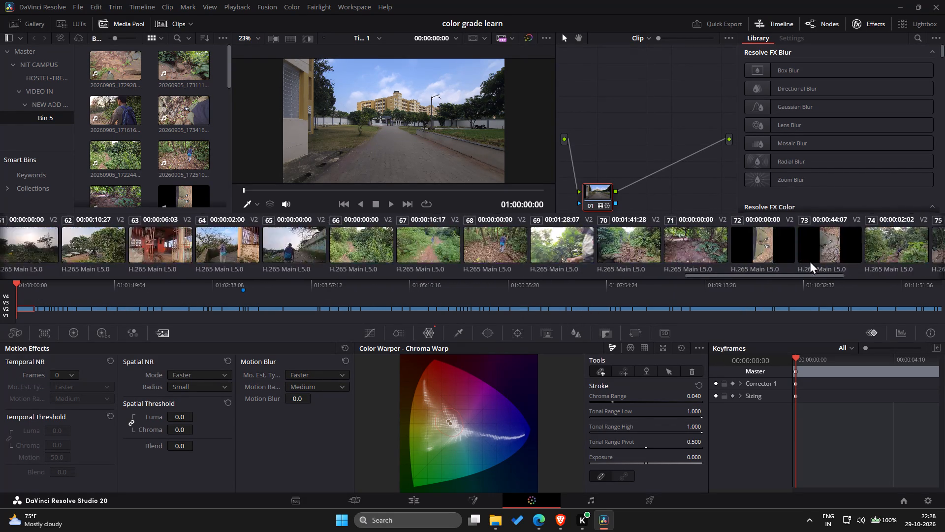
{"action": "left_click_drag", "start_coordinate": [810, 261], "coordinate": [921, 270]}
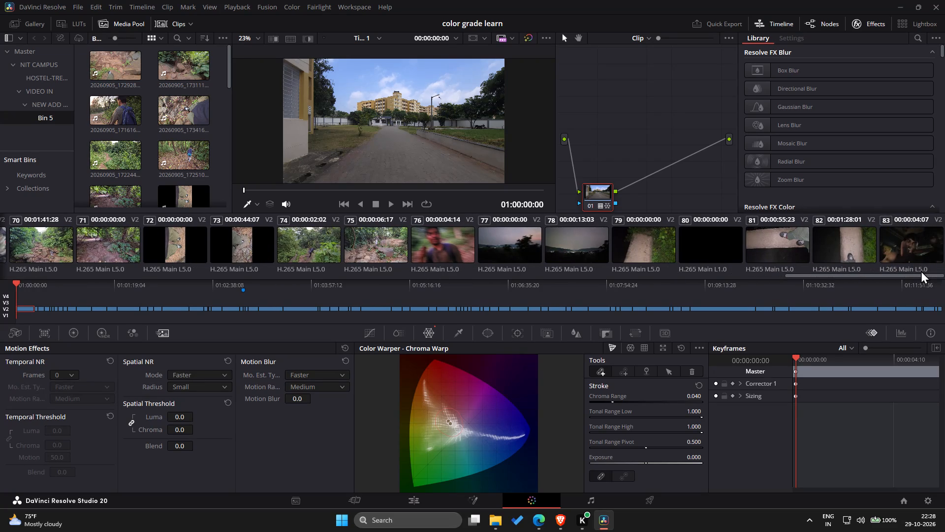
{"action": "scroll", "coordinate": [657, 232], "scroll_direction": "right", "scroll_amount": 5}
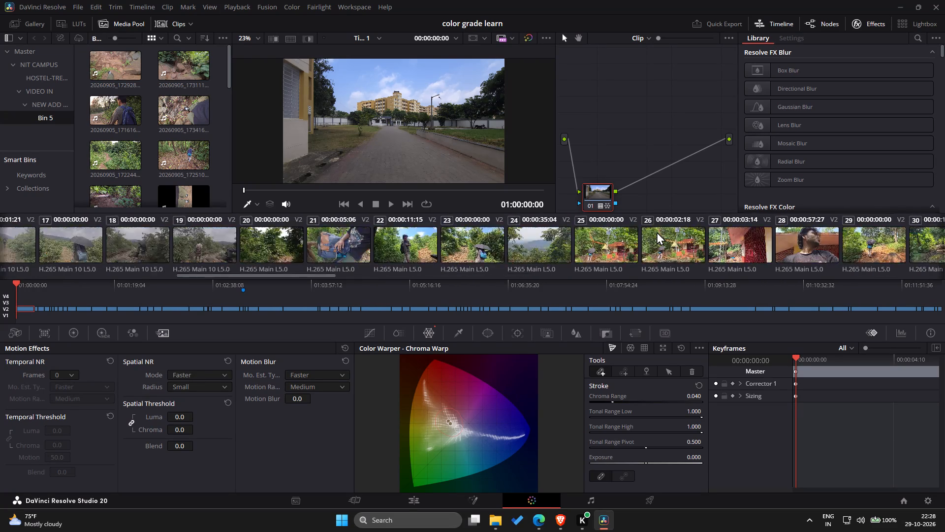
{"action": "scroll", "coordinate": [657, 232], "scroll_direction": "right", "scroll_amount": 1}
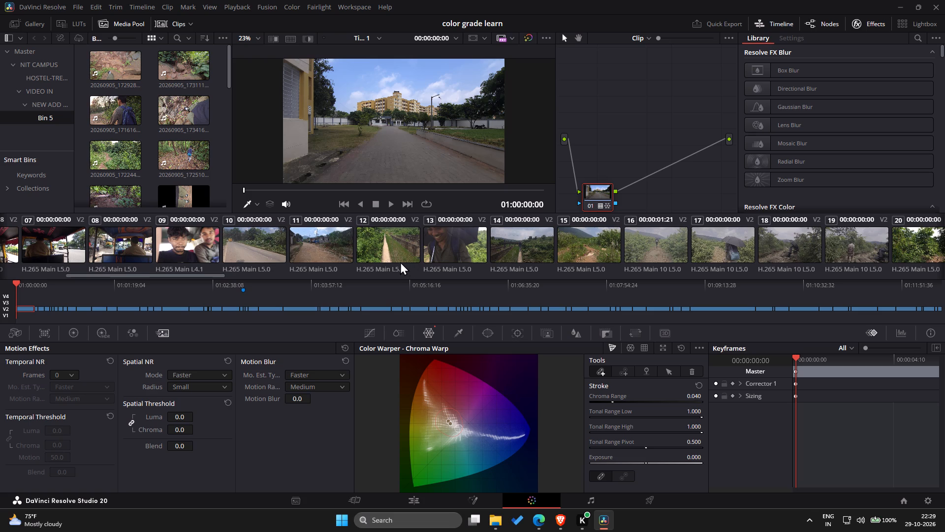
Select clip 11, the dirt road through the village, on the Color page.
{"action": "left_click", "coordinate": [323, 263]}
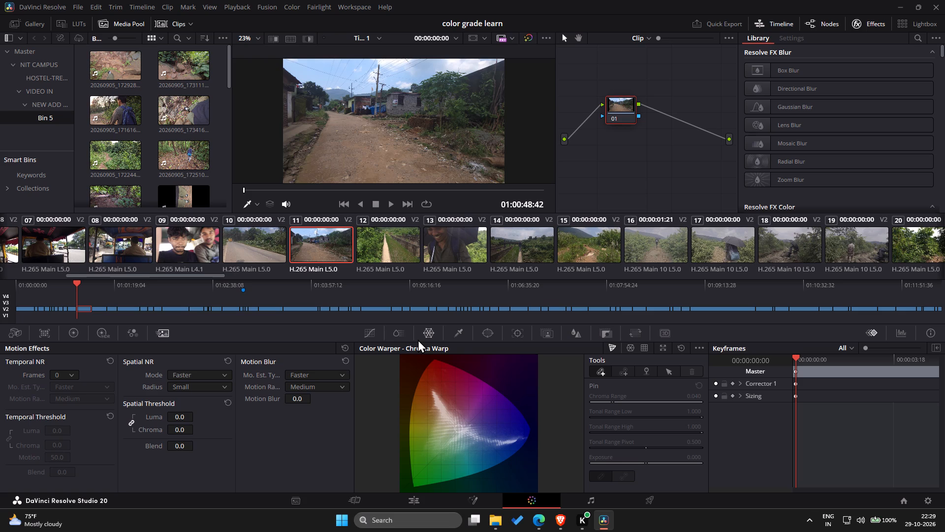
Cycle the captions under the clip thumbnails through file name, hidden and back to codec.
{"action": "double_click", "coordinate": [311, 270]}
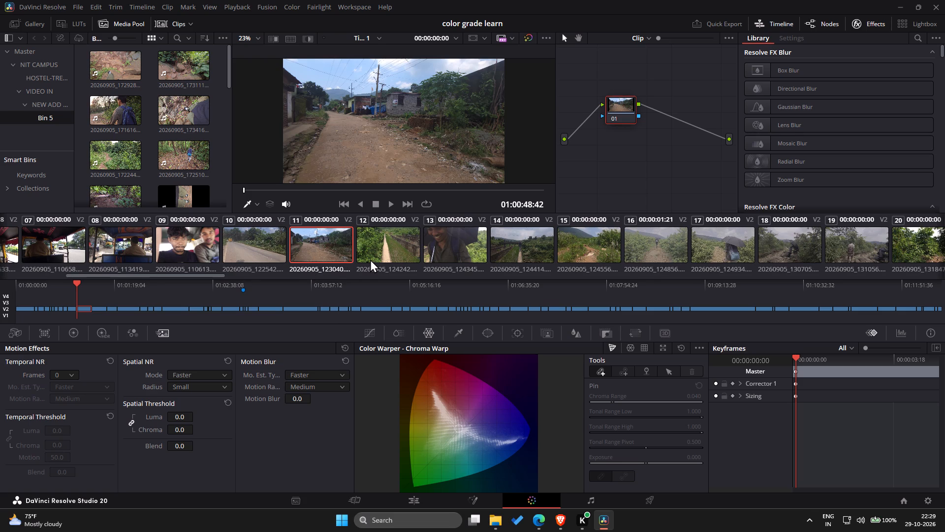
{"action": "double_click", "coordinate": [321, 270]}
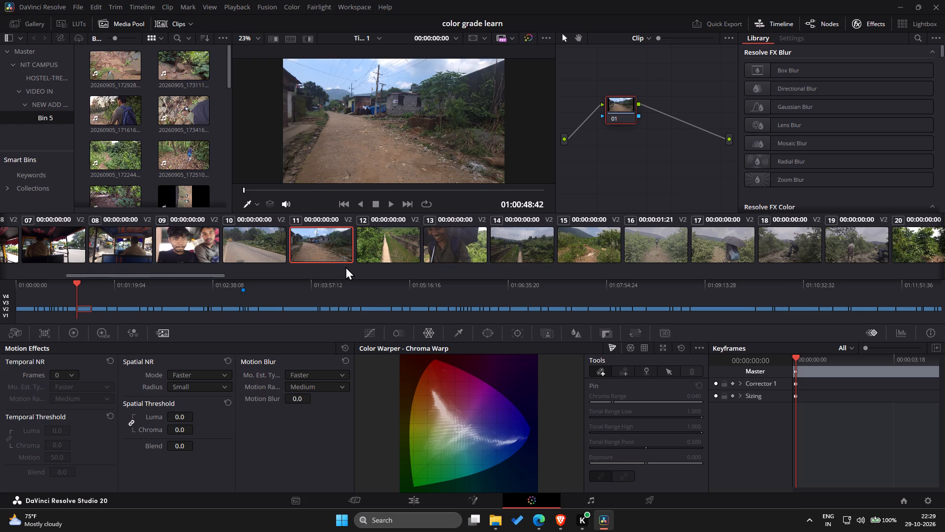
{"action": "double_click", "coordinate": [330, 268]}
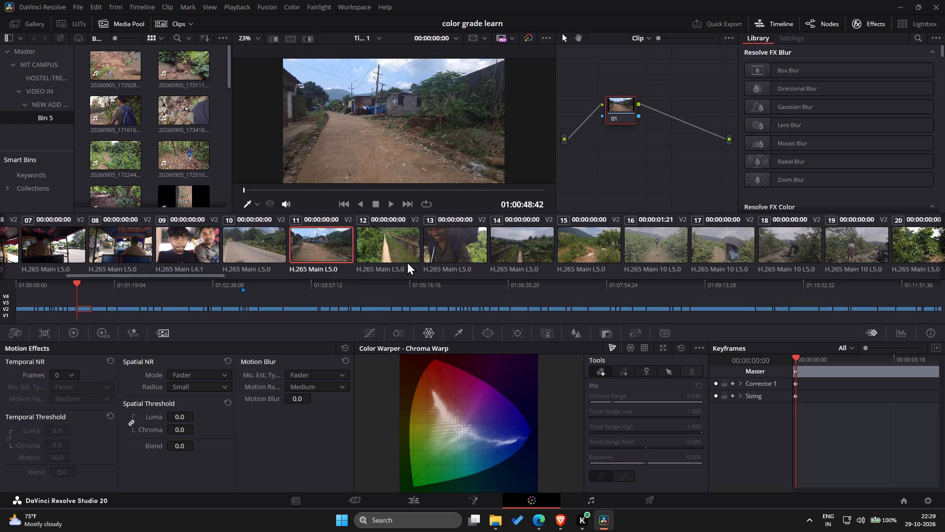
Look through the remaining clip thumbnails up to clip 83.
{"action": "scroll", "coordinate": [418, 262], "scroll_direction": "left", "scroll_amount": 5}
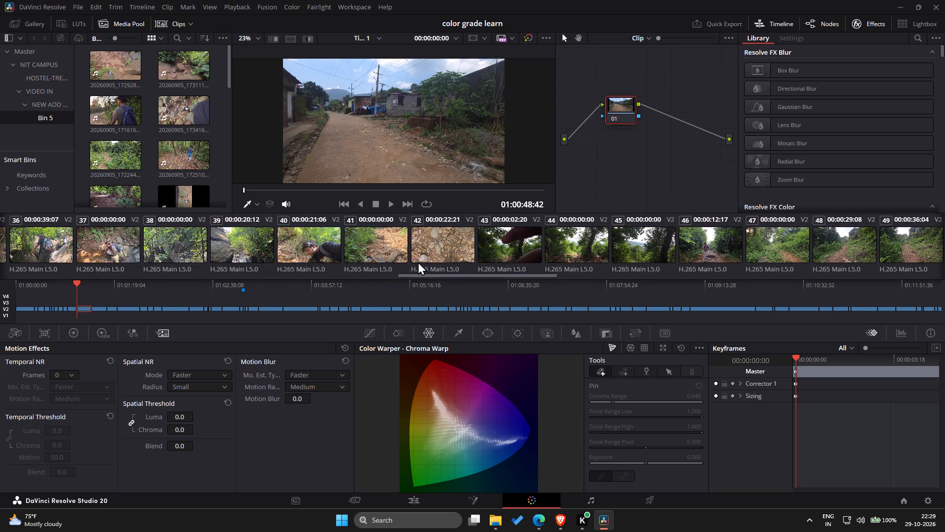
{"action": "scroll", "coordinate": [418, 262], "scroll_direction": "left", "scroll_amount": 2}
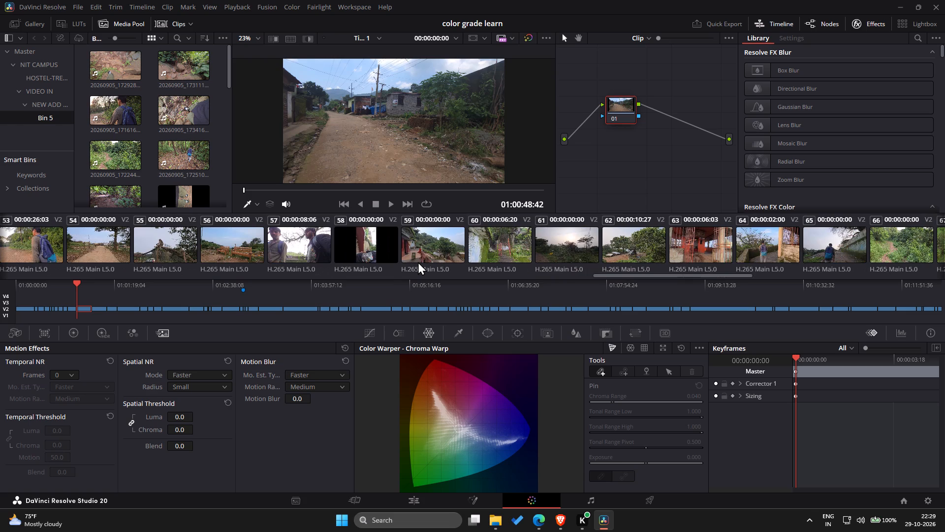
{"action": "left_click", "coordinate": [362, 270]}
{"action": "left_click", "coordinate": [361, 267]}
{"action": "scroll", "coordinate": [460, 260], "scroll_direction": "left", "scroll_amount": 3}
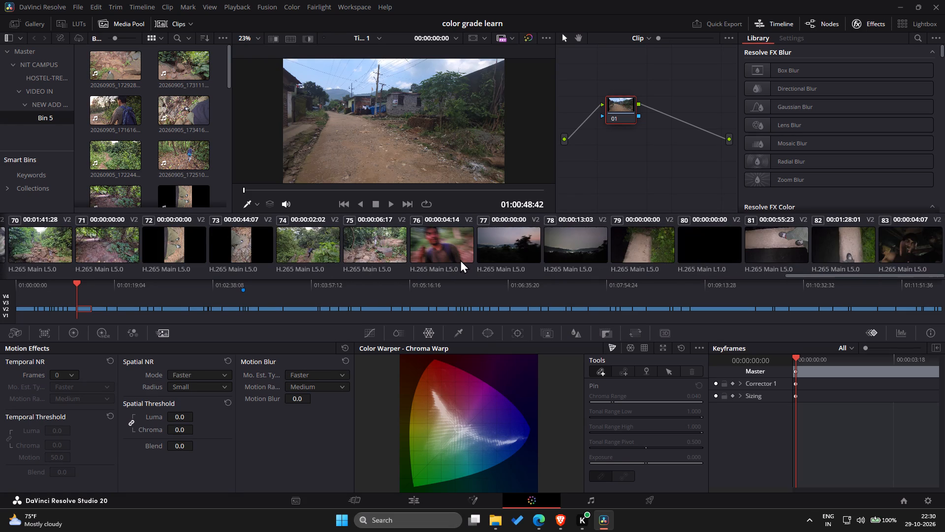
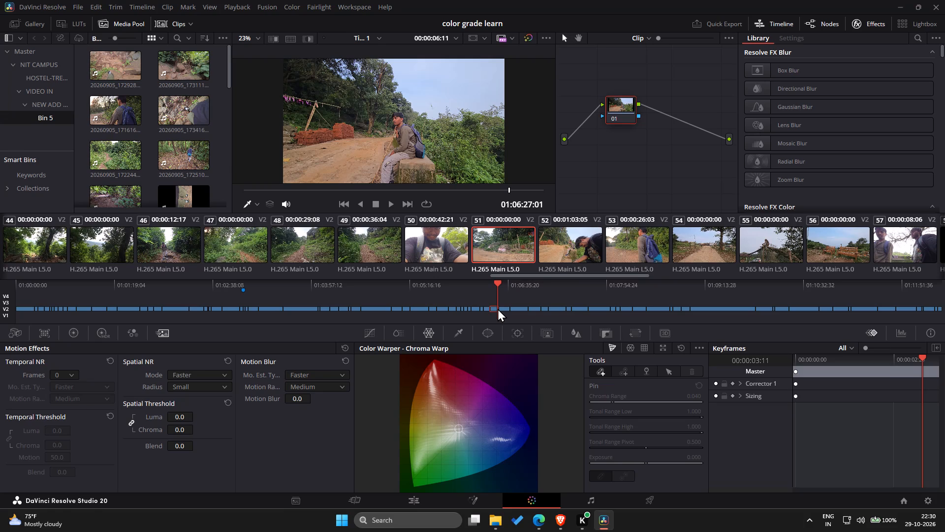
Compare clip 1, the road towards the yellow building, with clip 2, the helmeted rider, finishing on clip 1.
{"action": "scroll", "coordinate": [500, 234], "scroll_direction": "left", "scroll_amount": 4}
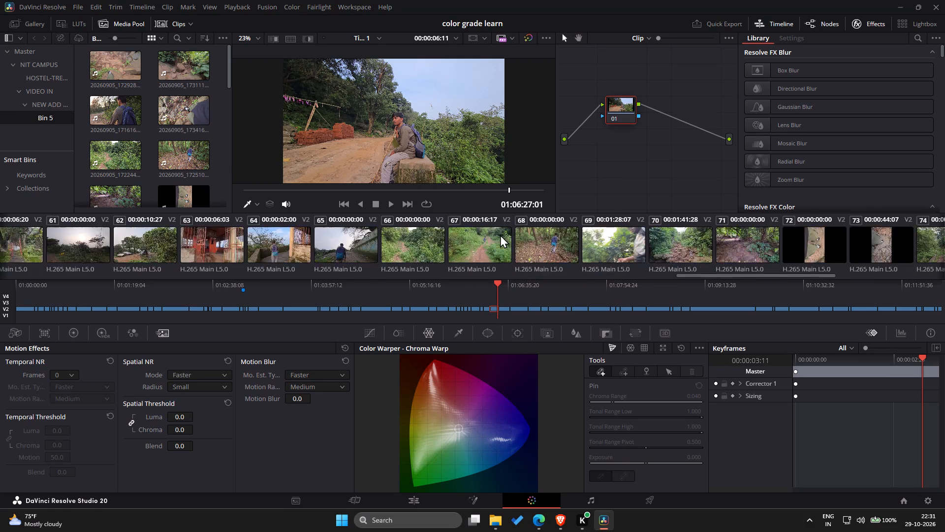
{"action": "scroll", "coordinate": [500, 234], "scroll_direction": "left", "scroll_amount": 2}
{"action": "scroll", "coordinate": [500, 234], "scroll_direction": "right", "scroll_amount": 4}
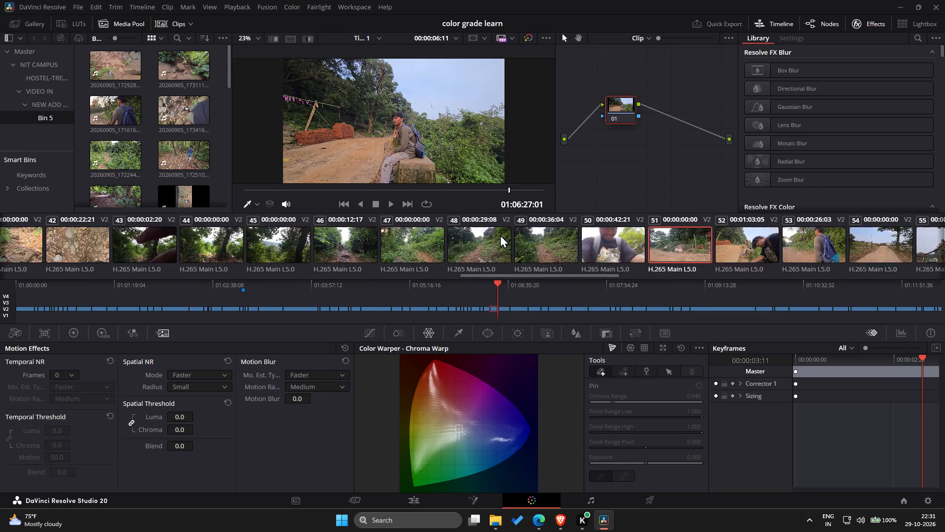
{"action": "scroll", "coordinate": [500, 234], "scroll_direction": "right", "scroll_amount": 2}
{"action": "scroll", "coordinate": [204, 252], "scroll_direction": "right", "scroll_amount": 3}
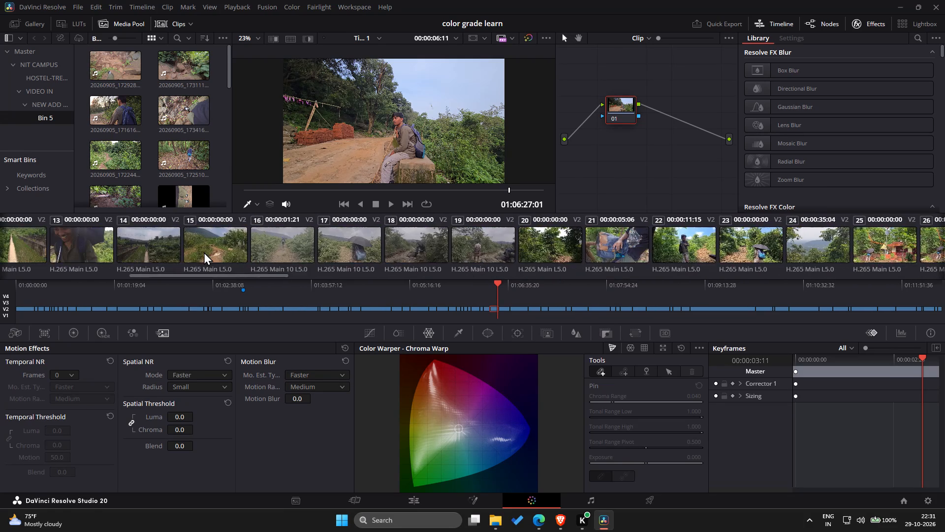
{"action": "scroll", "coordinate": [204, 252], "scroll_direction": "right", "scroll_amount": 2}
{"action": "left_click", "coordinate": [26, 247]}
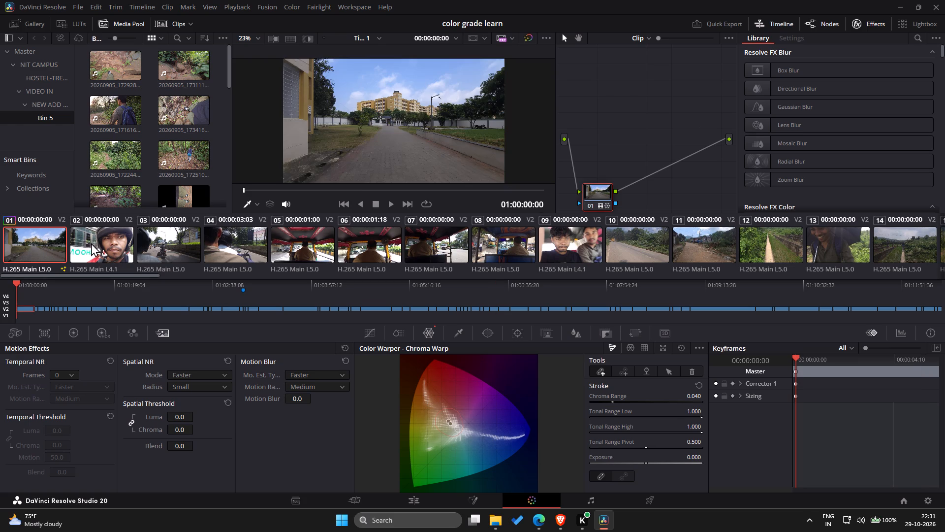
{"action": "left_click", "coordinate": [23, 235]}
{"action": "double_click", "coordinate": [110, 244]}
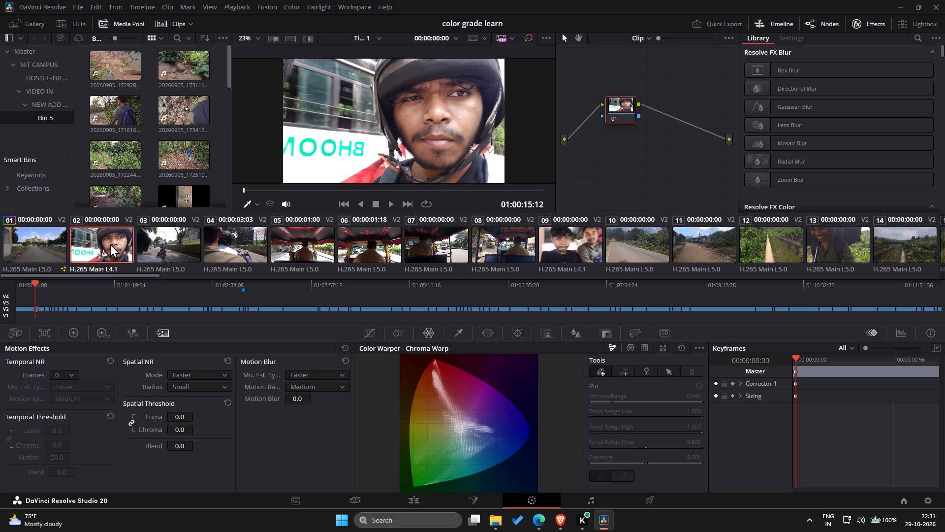
{"action": "left_click", "coordinate": [23, 254]}
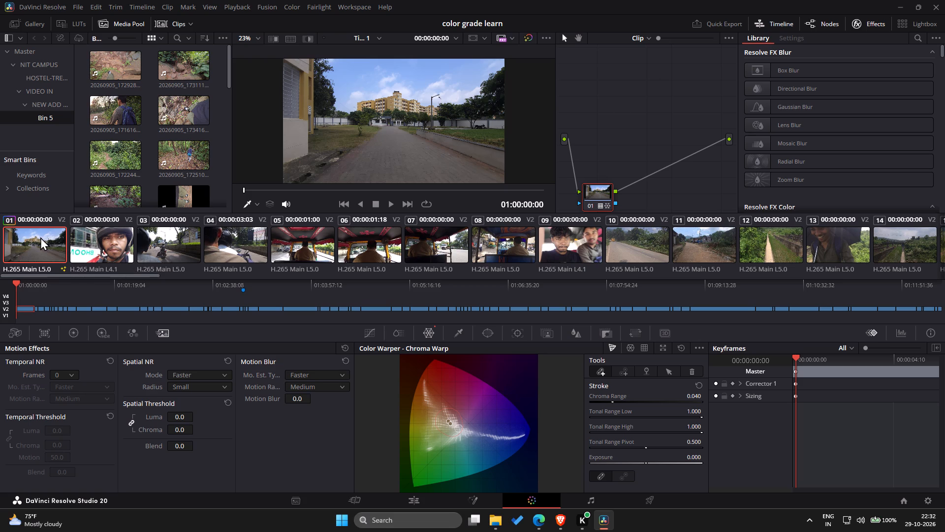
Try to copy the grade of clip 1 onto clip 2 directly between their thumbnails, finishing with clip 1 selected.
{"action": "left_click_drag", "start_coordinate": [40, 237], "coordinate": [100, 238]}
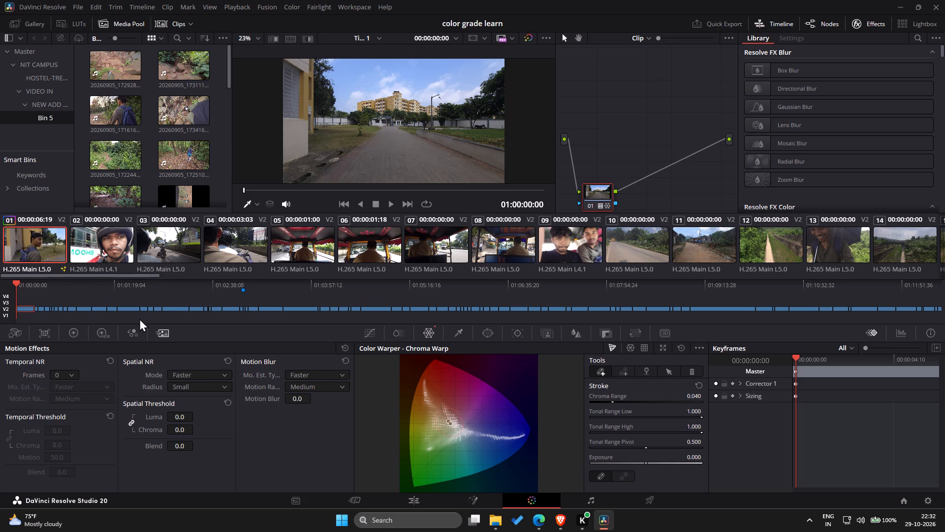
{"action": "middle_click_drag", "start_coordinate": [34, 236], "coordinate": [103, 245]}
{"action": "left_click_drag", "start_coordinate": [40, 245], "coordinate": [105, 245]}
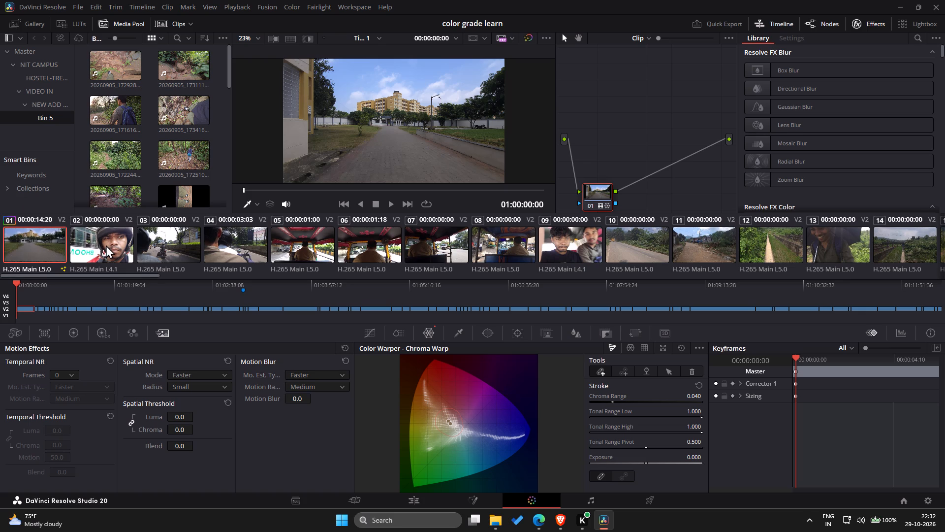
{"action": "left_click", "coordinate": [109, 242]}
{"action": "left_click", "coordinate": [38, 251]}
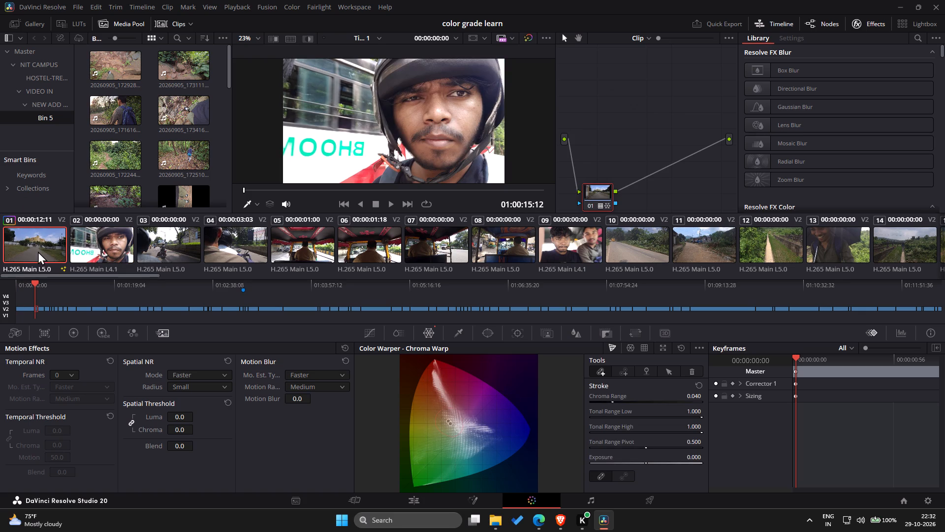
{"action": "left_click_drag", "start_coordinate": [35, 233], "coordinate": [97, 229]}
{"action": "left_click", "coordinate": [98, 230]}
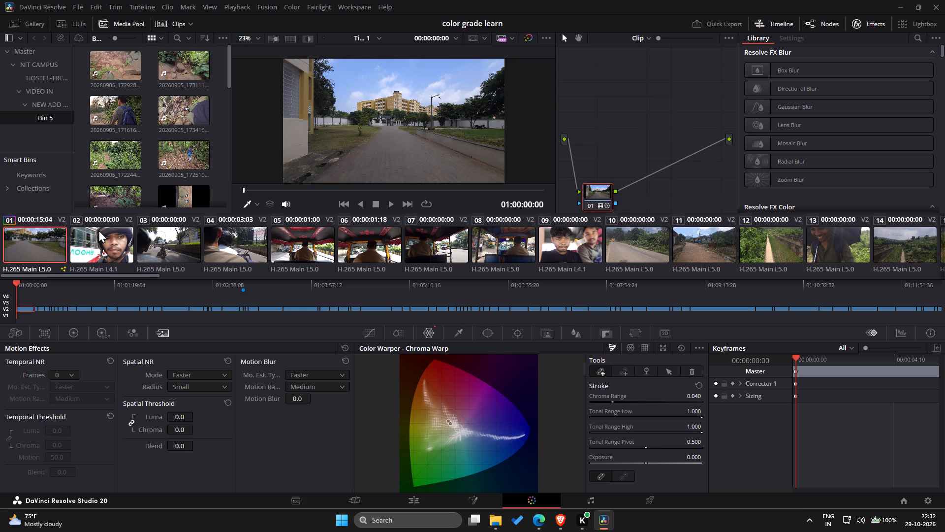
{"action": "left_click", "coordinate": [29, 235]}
Add a Color Warper point to clip 1 by sampling the green tree foliage in the image.
{"action": "left_click", "coordinate": [332, 93]}
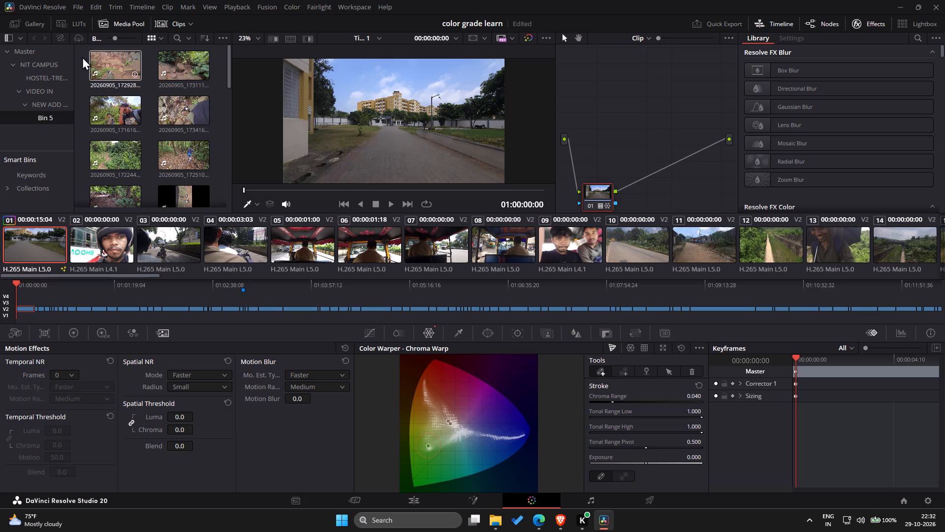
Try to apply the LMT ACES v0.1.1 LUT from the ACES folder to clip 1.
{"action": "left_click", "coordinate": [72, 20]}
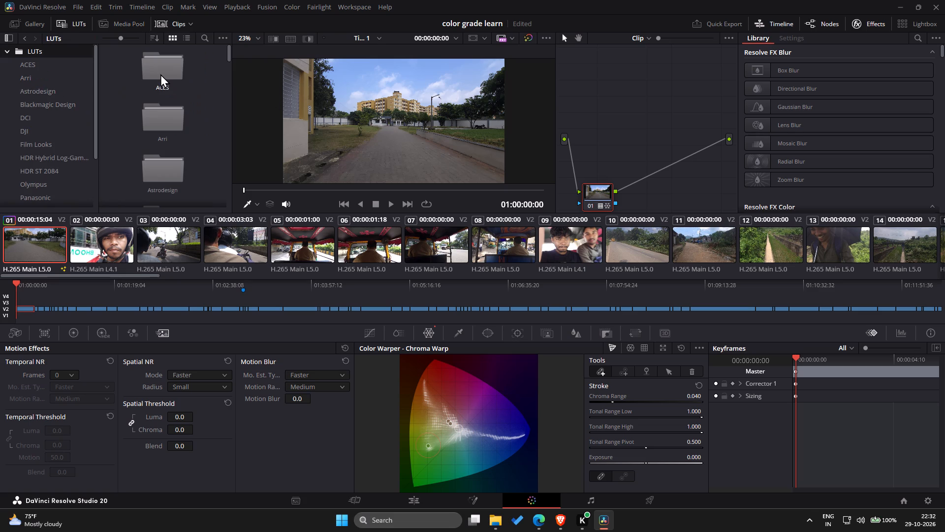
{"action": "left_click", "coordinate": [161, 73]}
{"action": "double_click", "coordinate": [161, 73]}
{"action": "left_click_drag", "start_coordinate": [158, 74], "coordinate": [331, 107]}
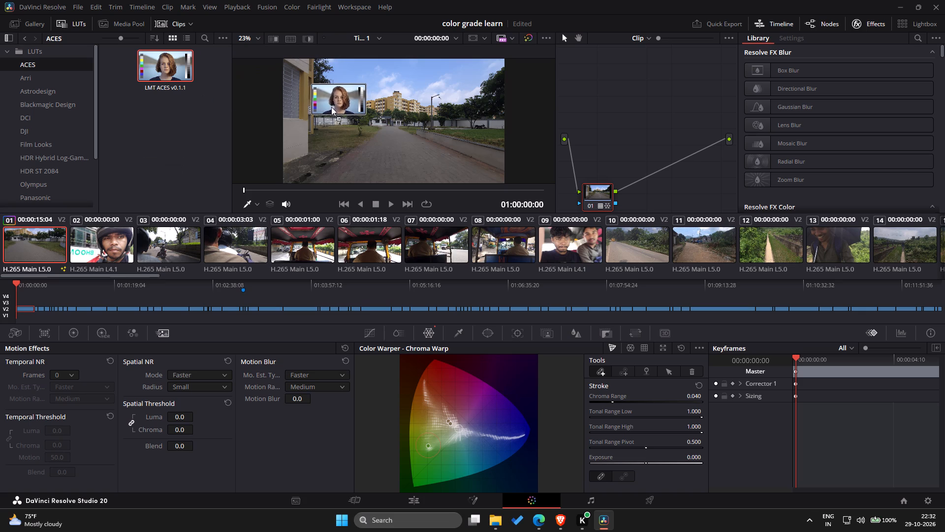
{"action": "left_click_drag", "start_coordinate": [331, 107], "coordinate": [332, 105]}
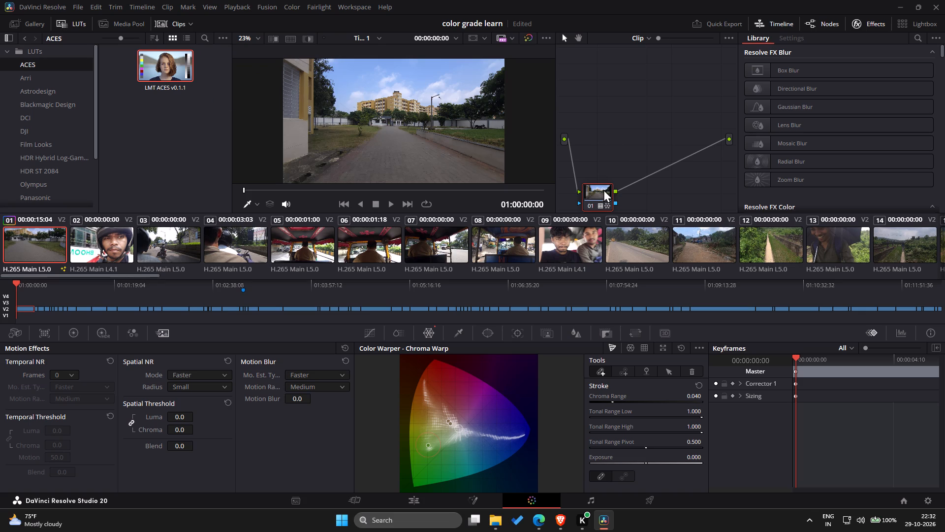
Move clip 1's node 01 up, roughly level with the graph's input and output points.
{"action": "left_click_drag", "start_coordinate": [603, 189], "coordinate": [613, 131]}
{"action": "left_click", "coordinate": [683, 111]}
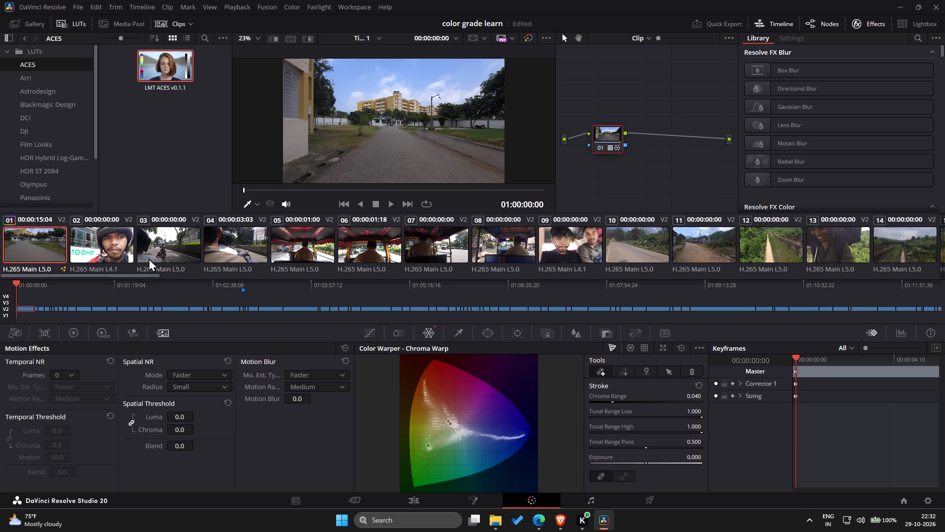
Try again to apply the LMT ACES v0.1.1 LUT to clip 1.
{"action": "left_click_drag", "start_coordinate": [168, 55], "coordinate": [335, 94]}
Apply the Blackmagic Design LUT whose name ends in Rec709 v3 to clip 1.
{"action": "left_click", "coordinate": [35, 73]}
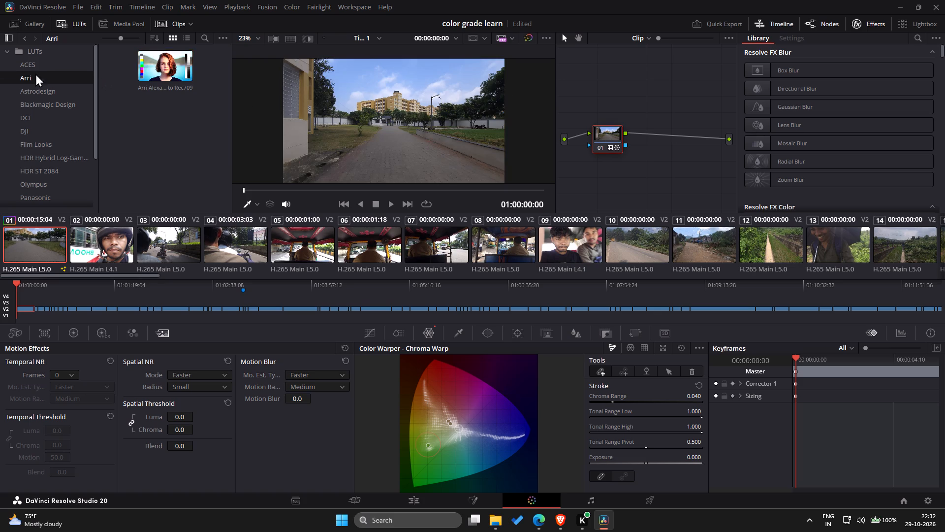
{"action": "left_click", "coordinate": [48, 105]}
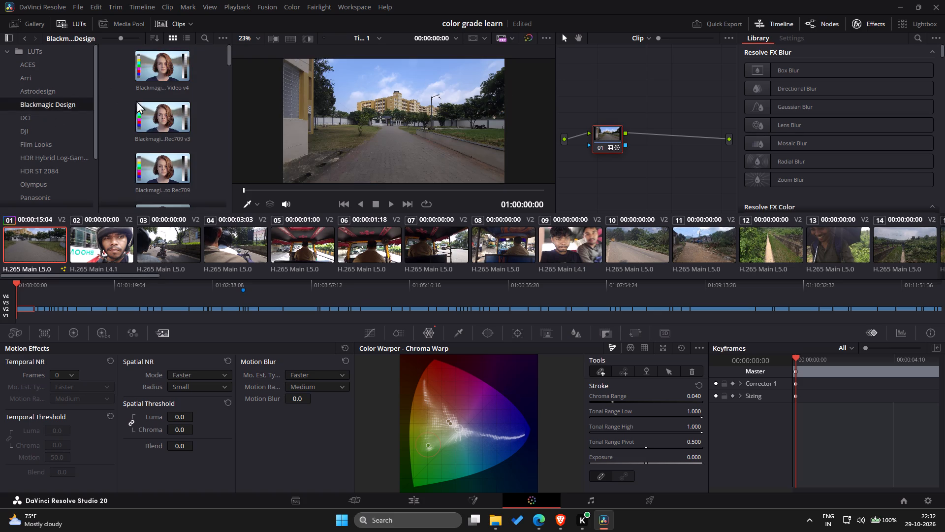
{"action": "left_click_drag", "start_coordinate": [170, 111], "coordinate": [374, 132]}
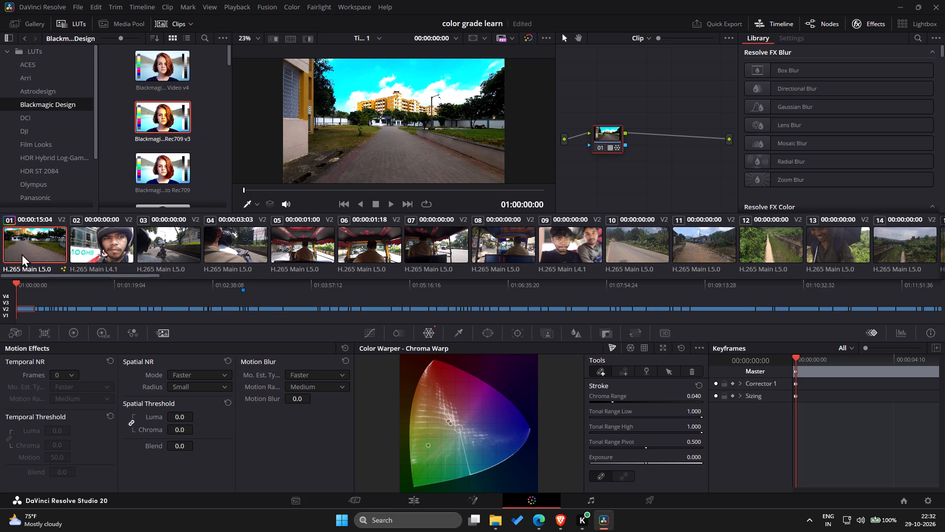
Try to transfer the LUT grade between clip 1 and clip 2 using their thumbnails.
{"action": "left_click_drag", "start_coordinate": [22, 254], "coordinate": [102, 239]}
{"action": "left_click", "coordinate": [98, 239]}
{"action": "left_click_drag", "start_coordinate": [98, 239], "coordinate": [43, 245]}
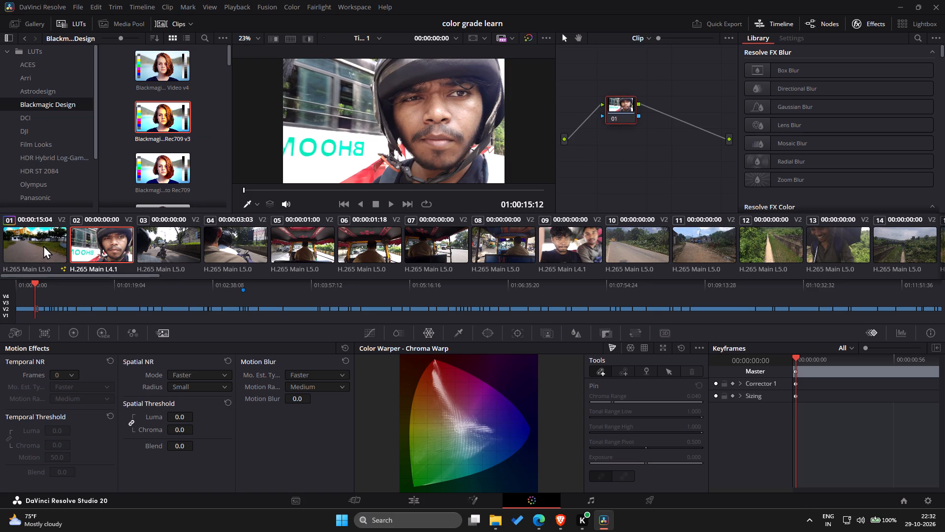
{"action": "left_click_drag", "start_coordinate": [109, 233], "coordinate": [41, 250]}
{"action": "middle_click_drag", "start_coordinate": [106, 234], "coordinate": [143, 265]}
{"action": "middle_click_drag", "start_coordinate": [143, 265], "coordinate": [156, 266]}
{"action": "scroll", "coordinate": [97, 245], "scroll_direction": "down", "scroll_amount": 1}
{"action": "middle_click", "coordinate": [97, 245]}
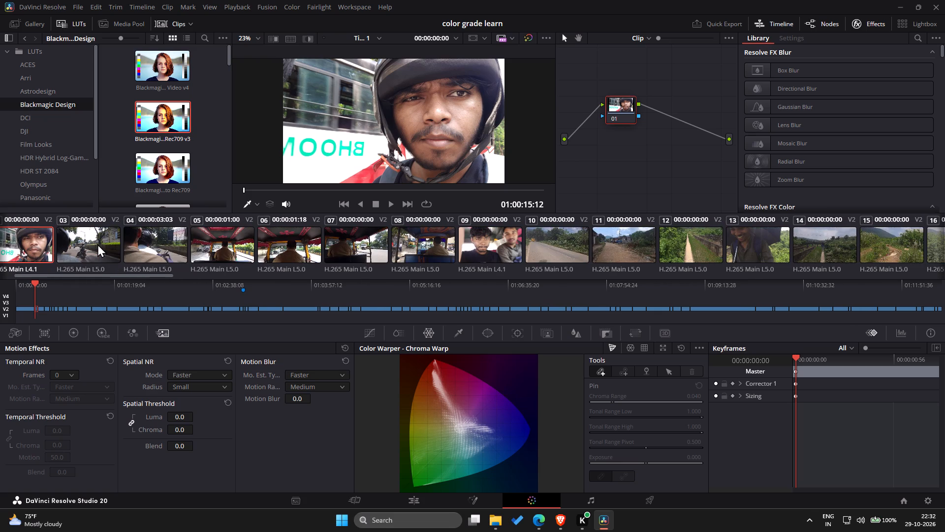
Look through the later clip thumbnails, view clip 69, and return to the first clips.
{"action": "scroll", "coordinate": [97, 244], "scroll_direction": "down", "scroll_amount": 17}
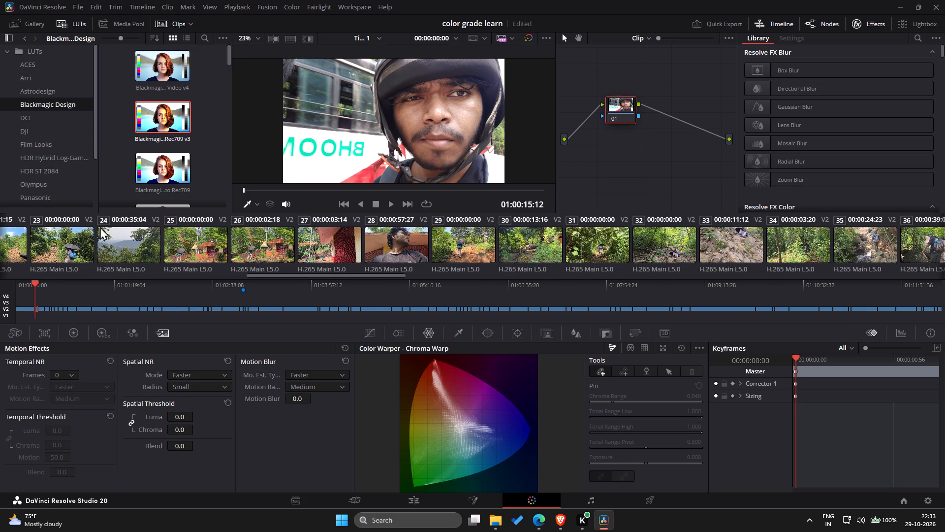
{"action": "scroll", "coordinate": [101, 206], "scroll_direction": "down", "scroll_amount": 5}
{"action": "scroll", "coordinate": [87, 226], "scroll_direction": "down", "scroll_amount": 16}
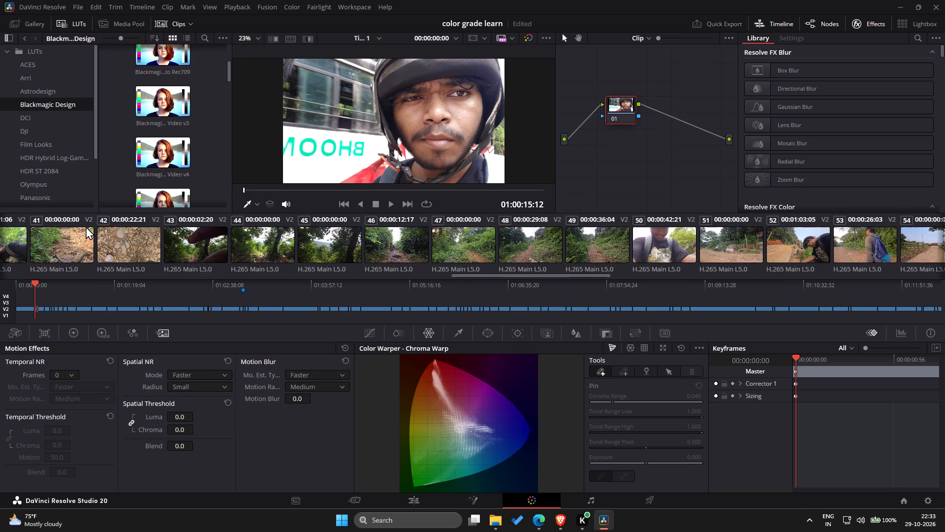
{"action": "scroll", "coordinate": [86, 226], "scroll_direction": "down", "scroll_amount": 20}
{"action": "scroll", "coordinate": [86, 226], "scroll_direction": "down", "scroll_amount": 2}
{"action": "left_click_drag", "start_coordinate": [89, 229], "coordinate": [137, 242]}
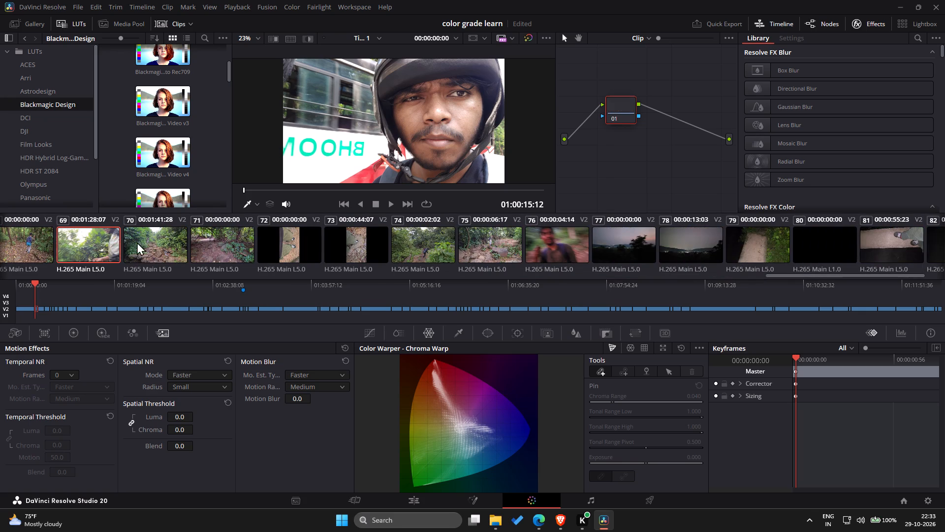
{"action": "left_click_drag", "start_coordinate": [137, 242], "coordinate": [172, 238]}
{"action": "scroll", "coordinate": [142, 301], "scroll_direction": "right", "scroll_amount": 7}
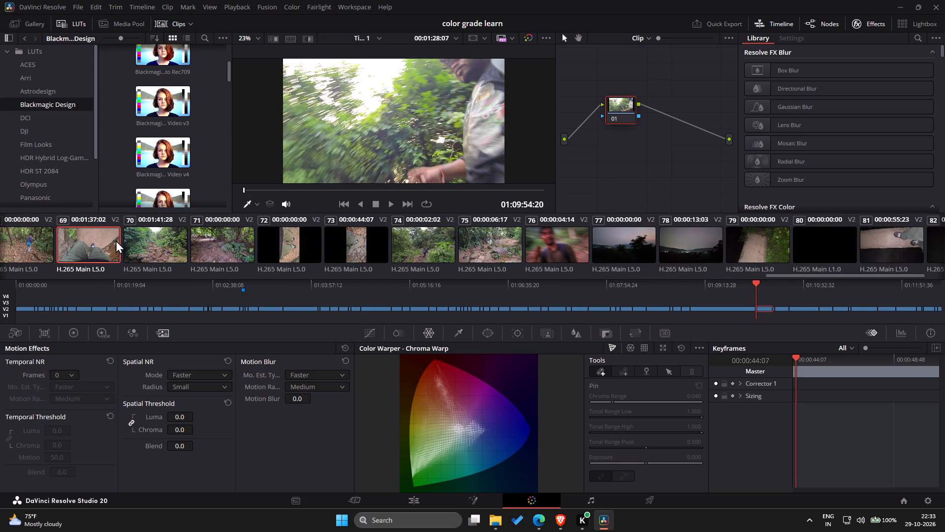
{"action": "scroll", "coordinate": [91, 258], "scroll_direction": "right", "scroll_amount": 9}
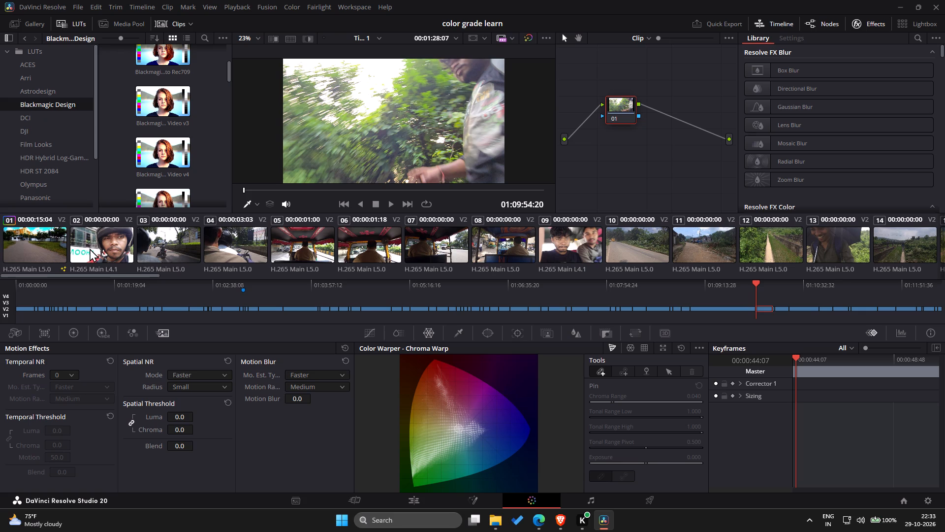
Select clip 2, the helmeted rider, and copy clip 1's grade onto it.
{"action": "left_click", "coordinate": [92, 240]}
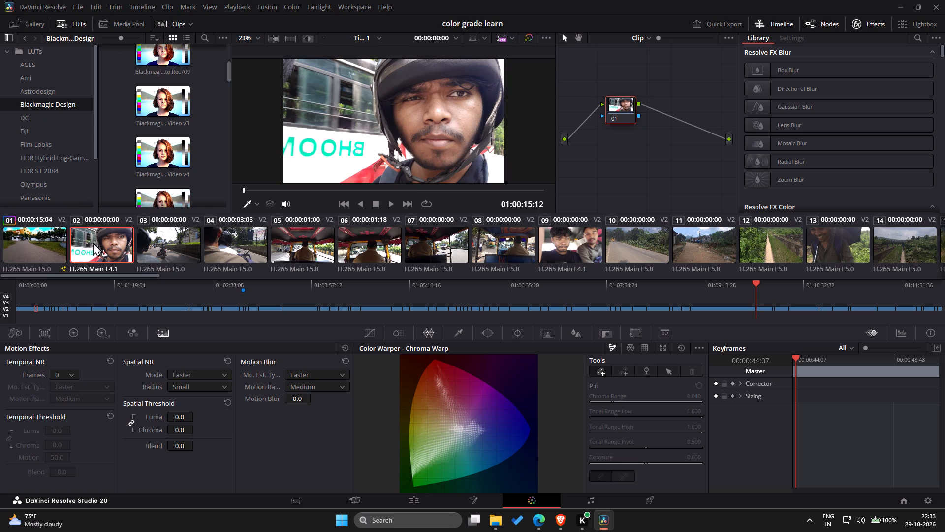
{"action": "middle_click", "coordinate": [38, 237]}
{"action": "scroll", "coordinate": [38, 237], "scroll_direction": "down", "scroll_amount": 1}
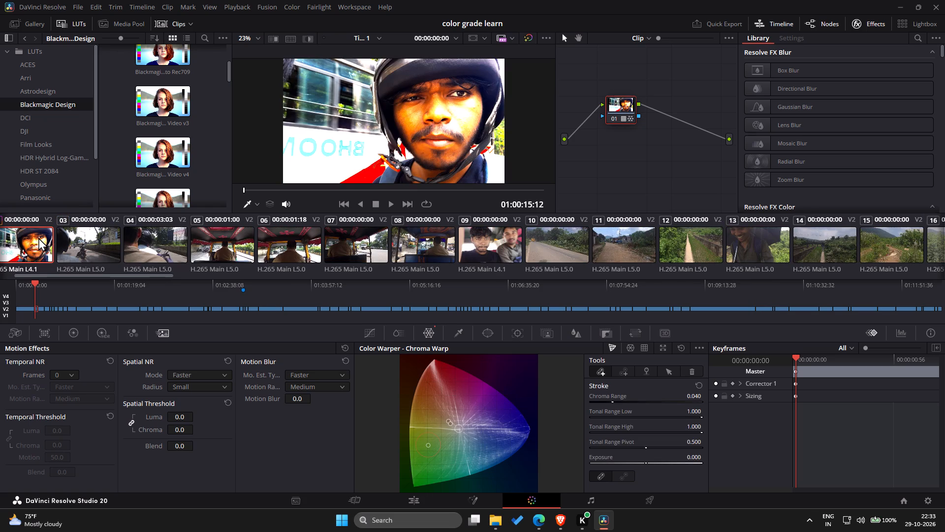
{"action": "scroll", "coordinate": [42, 237], "scroll_direction": "down", "scroll_amount": 4}
{"action": "scroll", "coordinate": [42, 237], "scroll_direction": "up", "scroll_amount": 7}
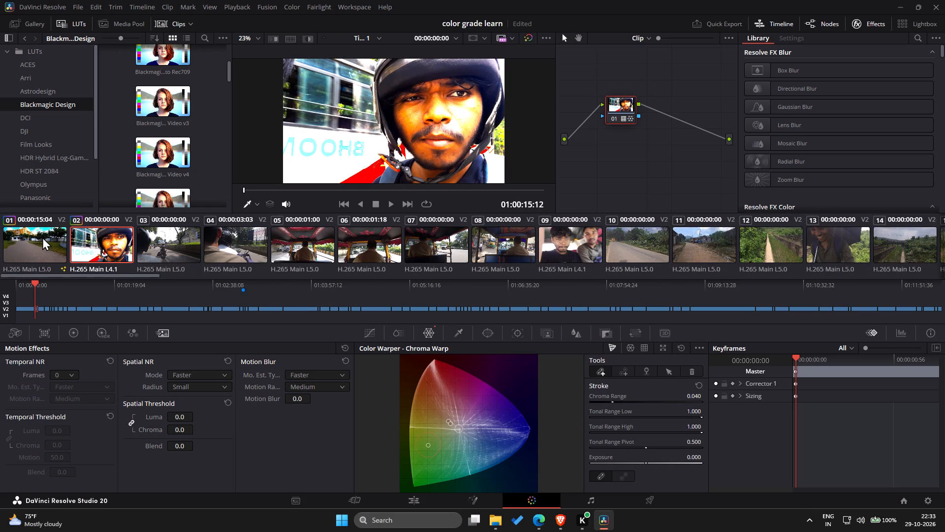
{"action": "scroll", "coordinate": [42, 237], "scroll_direction": "up", "scroll_amount": 1}
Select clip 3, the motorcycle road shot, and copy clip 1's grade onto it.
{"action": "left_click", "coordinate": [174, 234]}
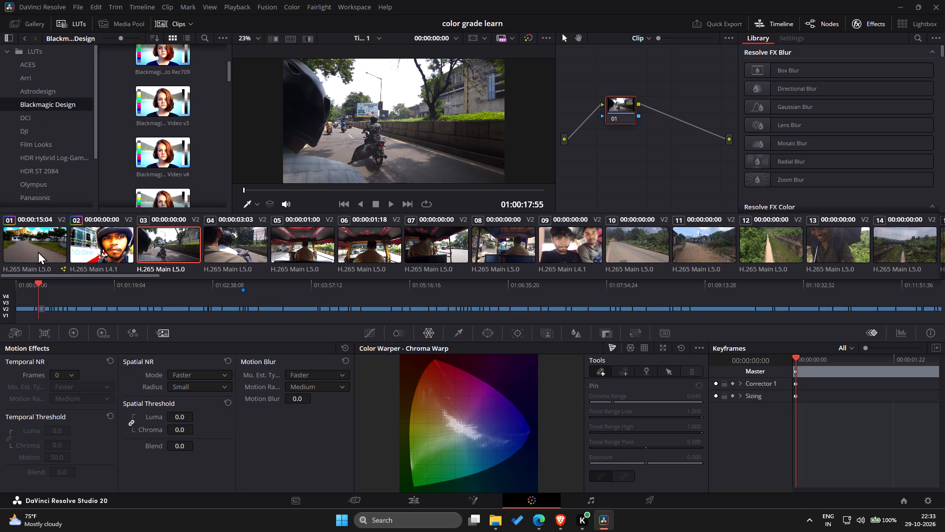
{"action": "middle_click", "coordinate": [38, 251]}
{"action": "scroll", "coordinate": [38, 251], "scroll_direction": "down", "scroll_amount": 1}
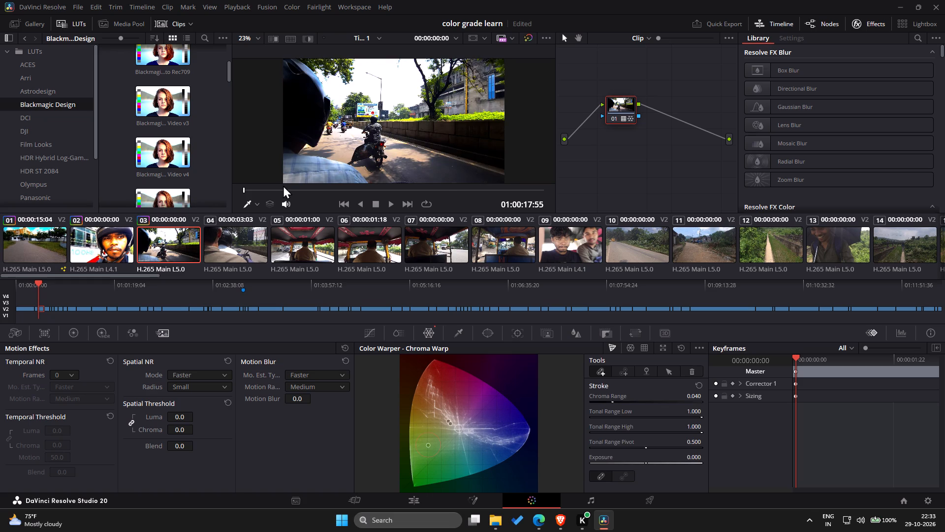
Scrub through clip 3 and play the timeline from clip 2 to review the copied grades.
{"action": "left_click_drag", "start_coordinate": [244, 188], "coordinate": [267, 181]}
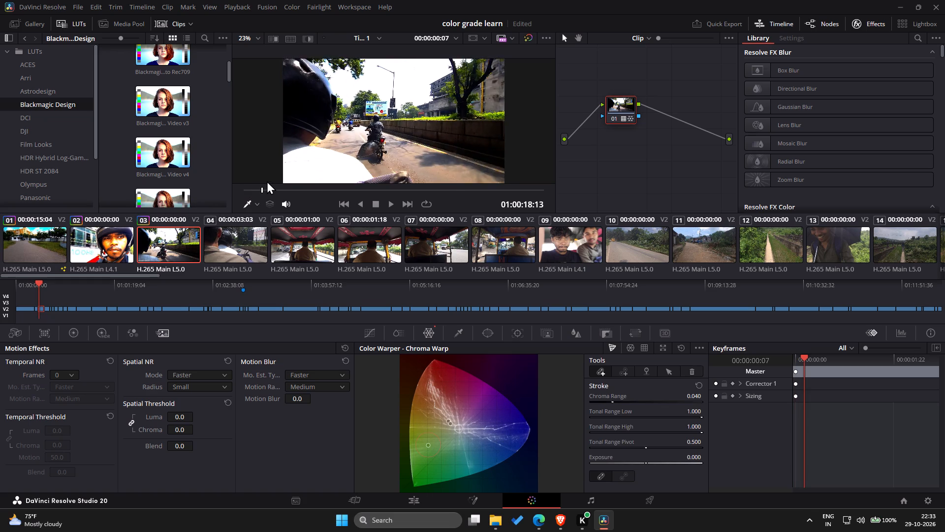
{"action": "left_click_drag", "start_coordinate": [267, 181], "coordinate": [428, 159]}
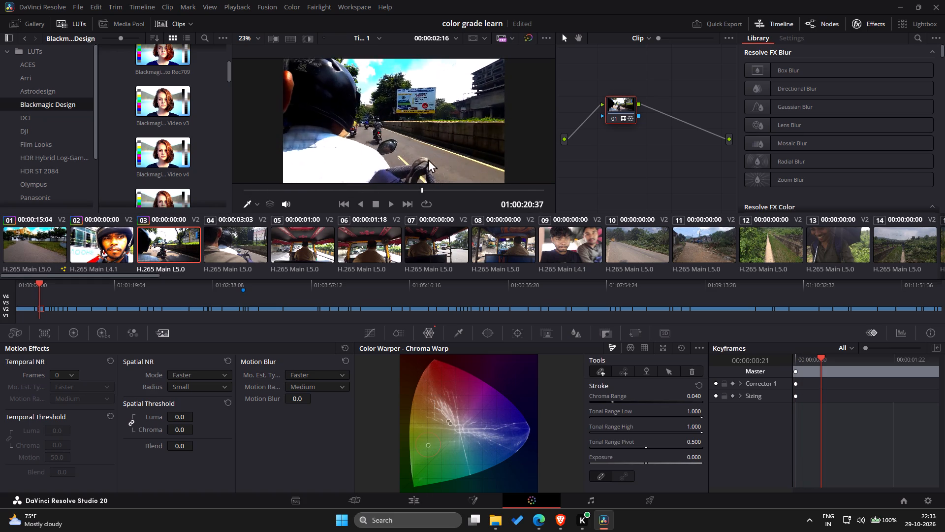
{"action": "left_click_drag", "start_coordinate": [428, 159], "coordinate": [523, 170]}
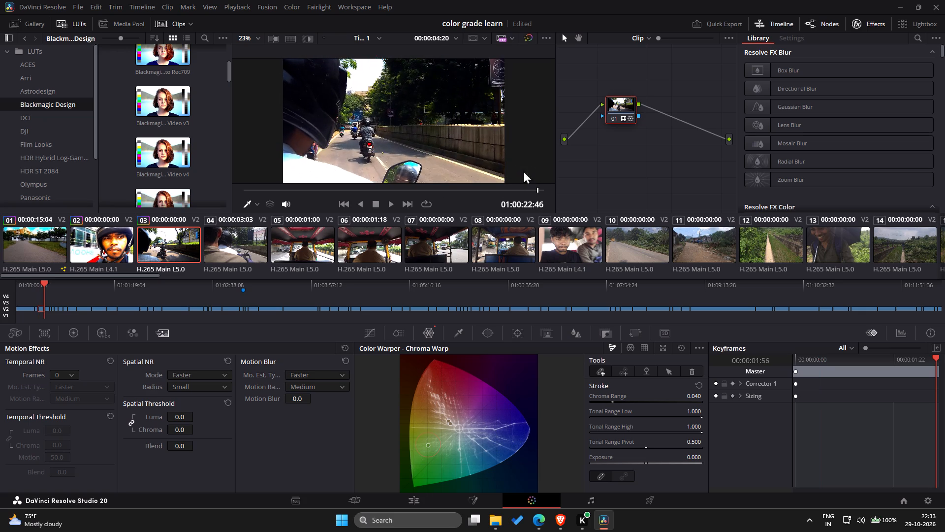
{"action": "left_click_drag", "start_coordinate": [523, 170], "coordinate": [193, 203]}
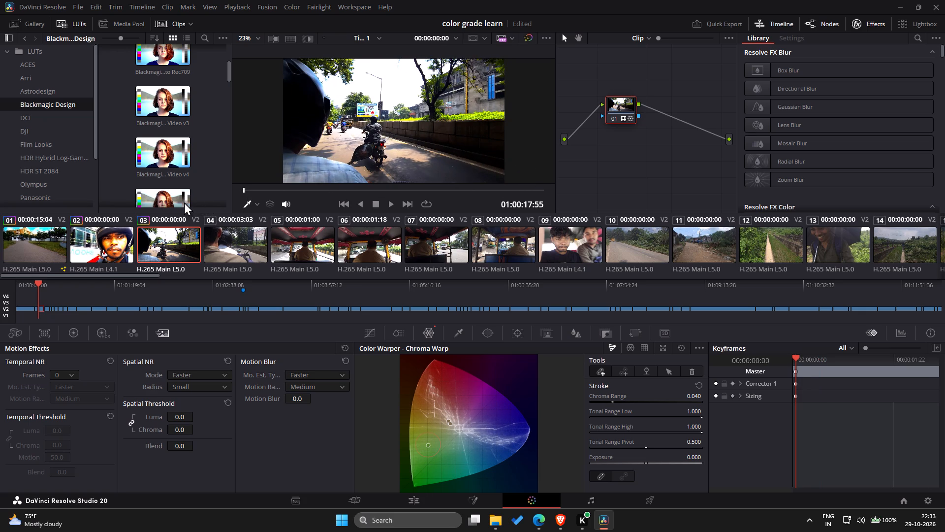
{"action": "left_click", "coordinate": [94, 245]}
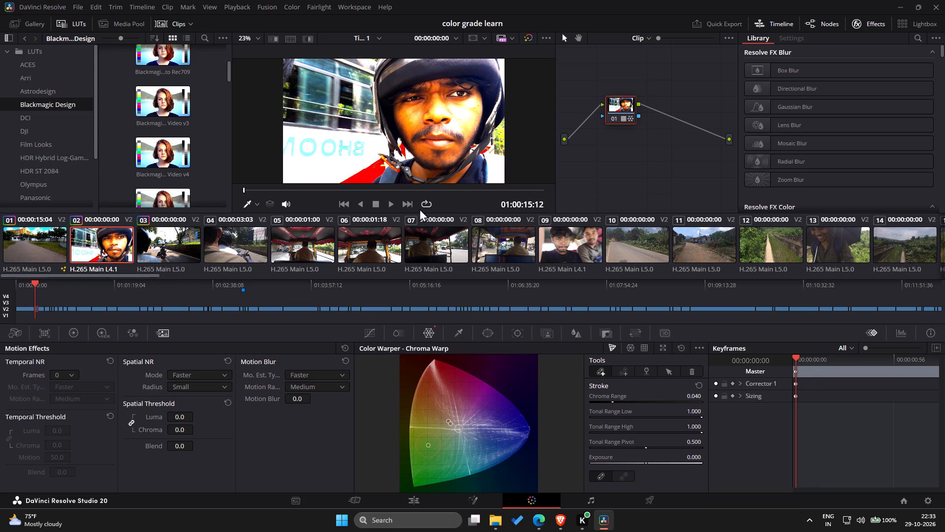
{"action": "left_click", "coordinate": [387, 203]}
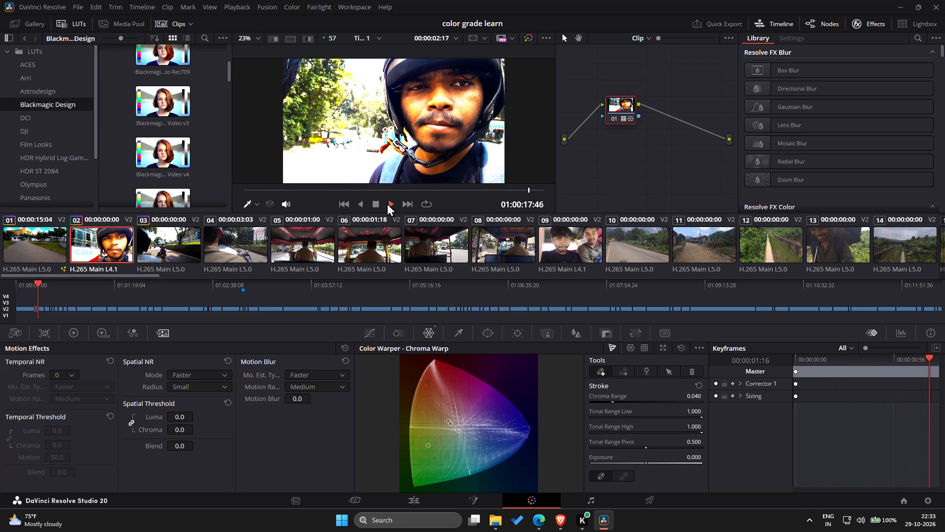
Return to clip 1 and undo its latest changes back through the LUT application.
{"action": "left_click", "coordinate": [41, 229]}
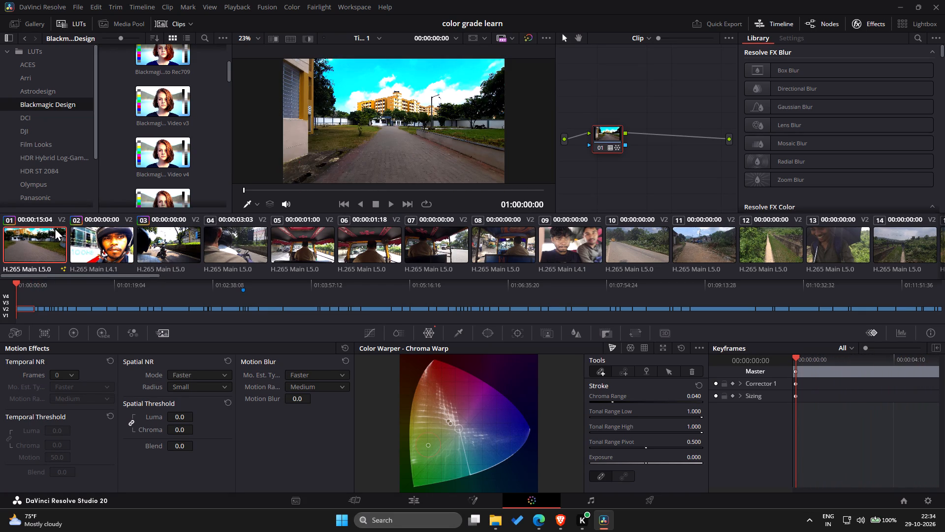
{"action": "key", "text": "ctrl+z"}
{"action": "key", "text": "ctrl+z"}
{"action": "key", "text": "ctrl+z"}
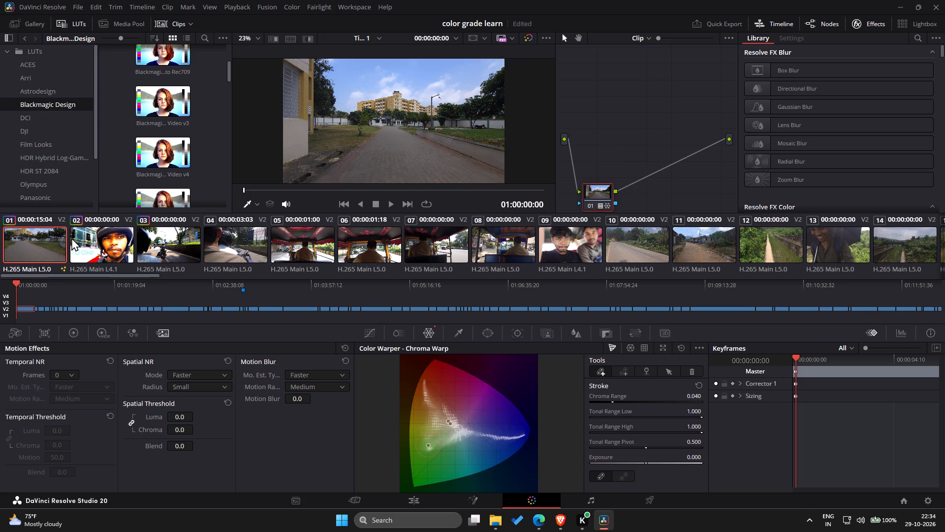
Undo the grade copied from clip 1 on clips 2 and 3.
{"action": "left_click", "coordinate": [75, 238]}
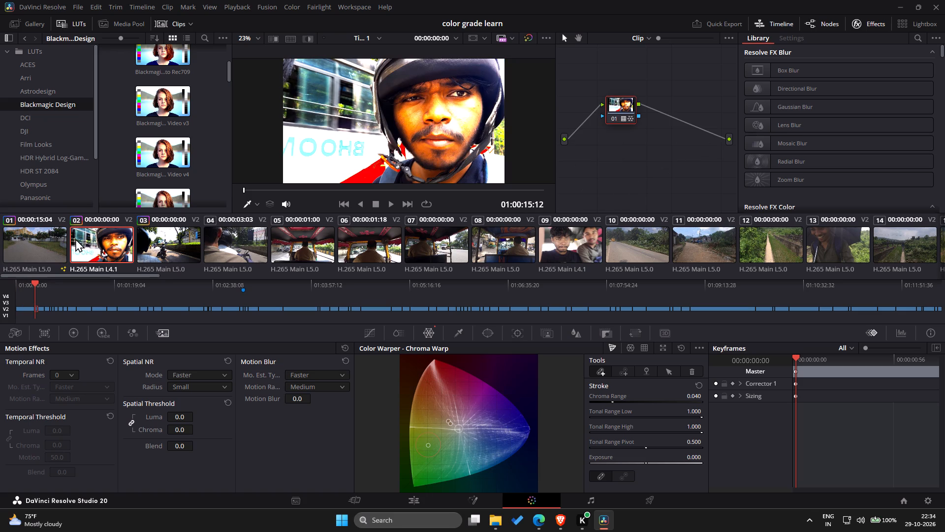
{"action": "key", "text": "ctrl+z"}
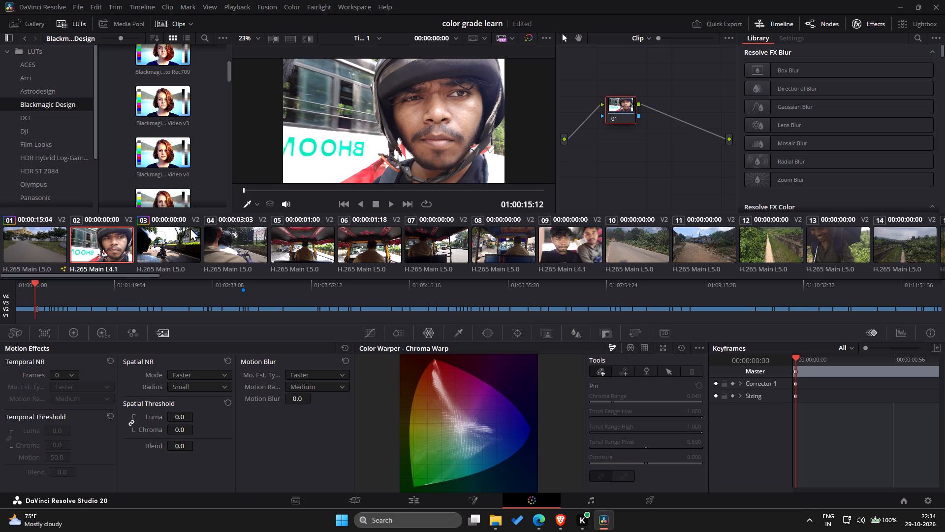
{"action": "left_click", "coordinate": [157, 235]}
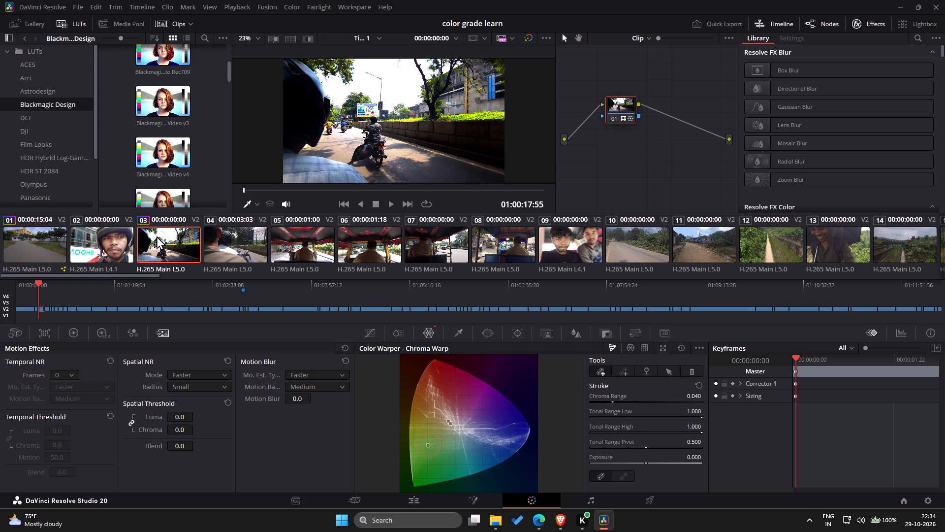
{"action": "key", "text": "ctrl+z"}
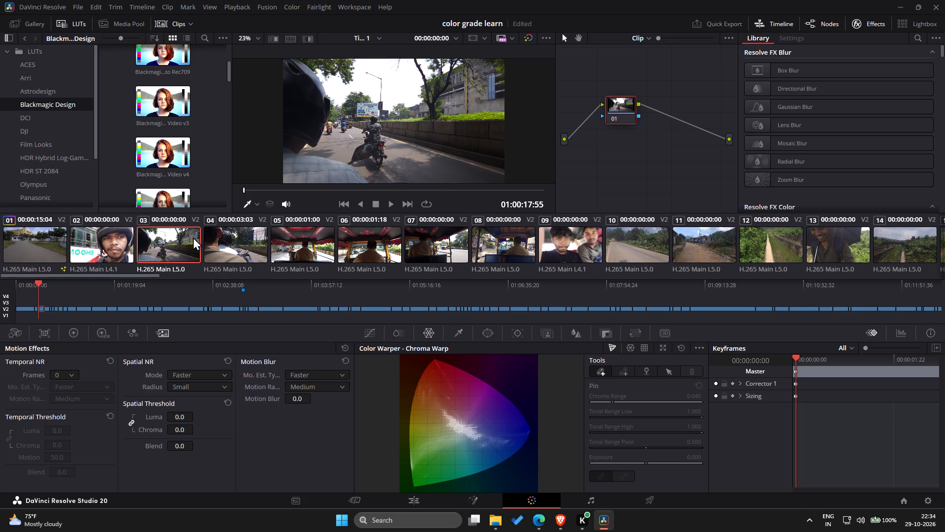
Return to clip 1 and undo one more Color Warper adjustment.
{"action": "left_click", "coordinate": [19, 241]}
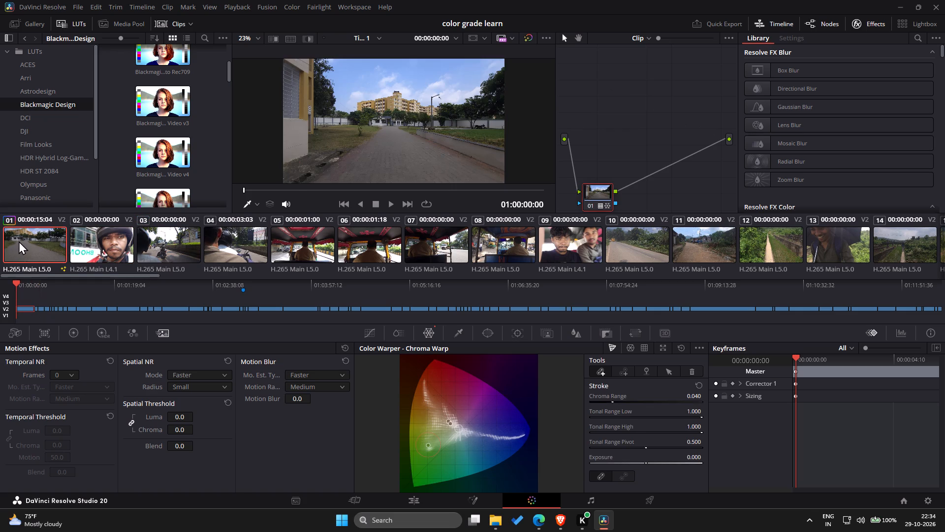
{"action": "key", "text": "ctrl+z"}
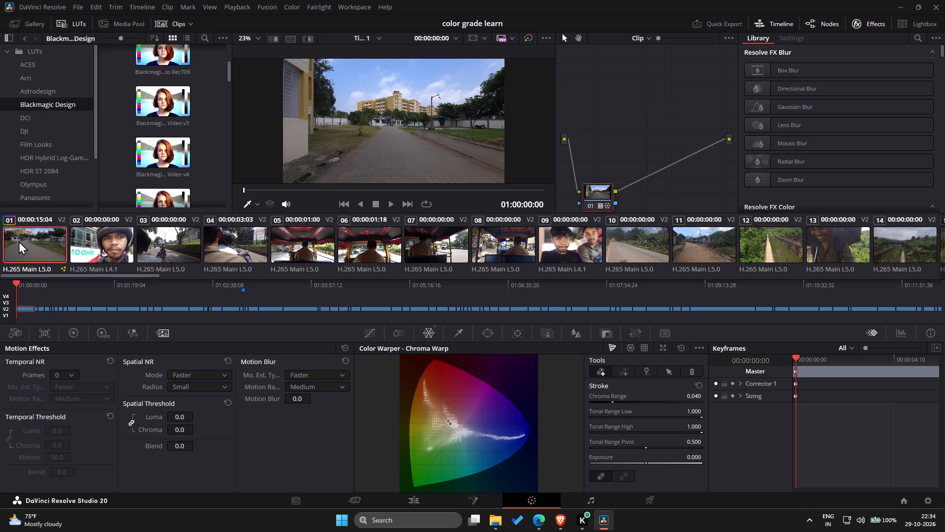
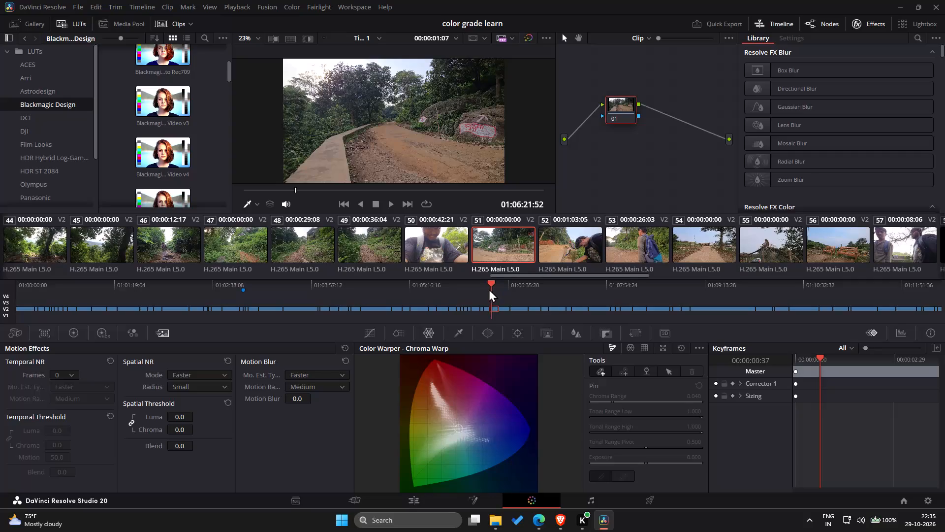
Scrub back and forth through the middle of Timeline 1 to review the footage in the clips up to clip 53.
{"action": "left_click_drag", "start_coordinate": [481, 288], "coordinate": [441, 282]}
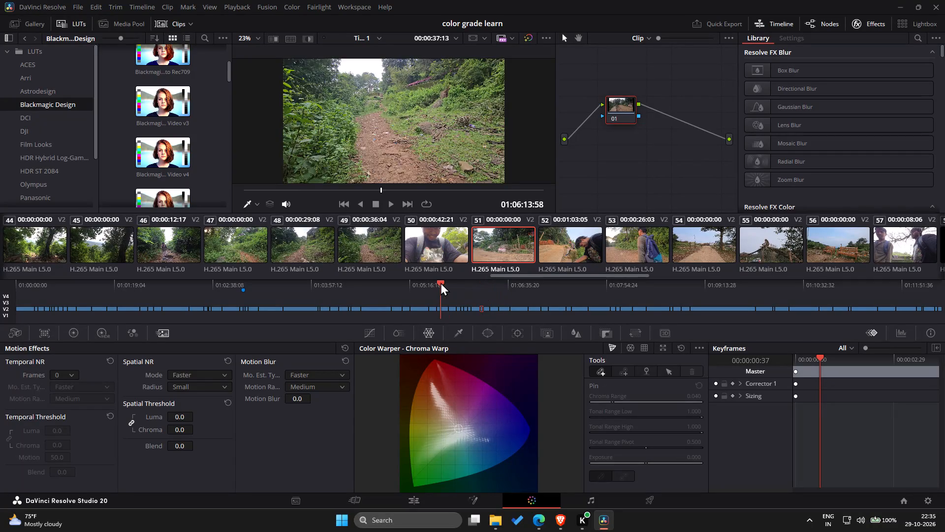
{"action": "left_click_drag", "start_coordinate": [441, 282], "coordinate": [475, 266]}
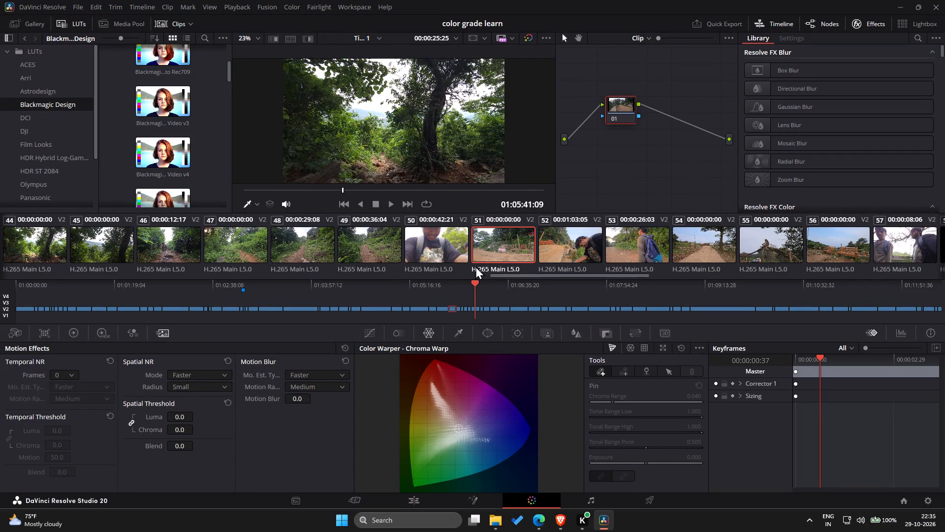
{"action": "left_click_drag", "start_coordinate": [475, 266], "coordinate": [527, 251]}
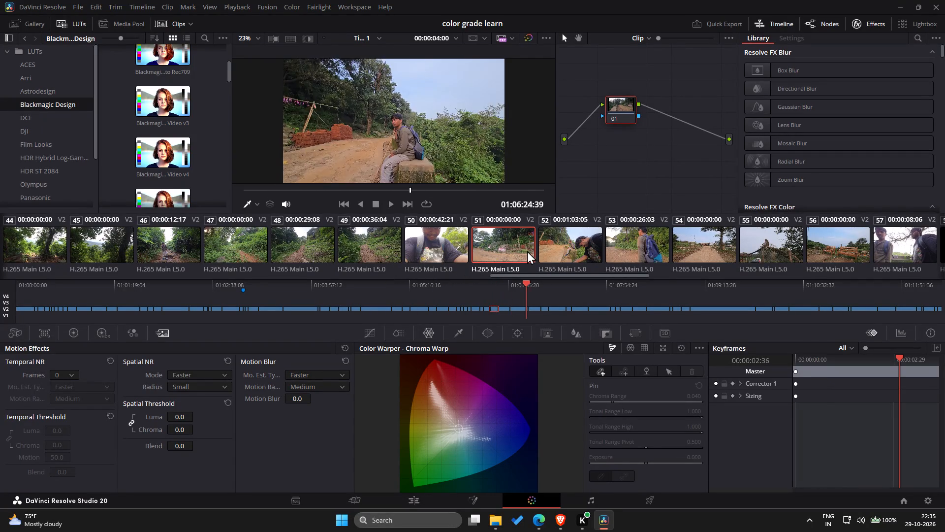
{"action": "left_click_drag", "start_coordinate": [527, 251], "coordinate": [499, 251]}
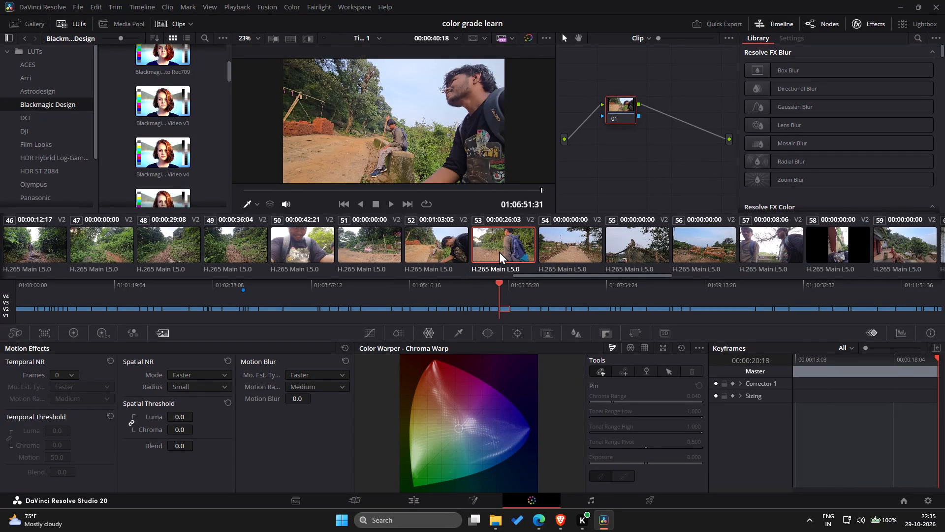
{"action": "left_click_drag", "start_coordinate": [499, 251], "coordinate": [459, 255]}
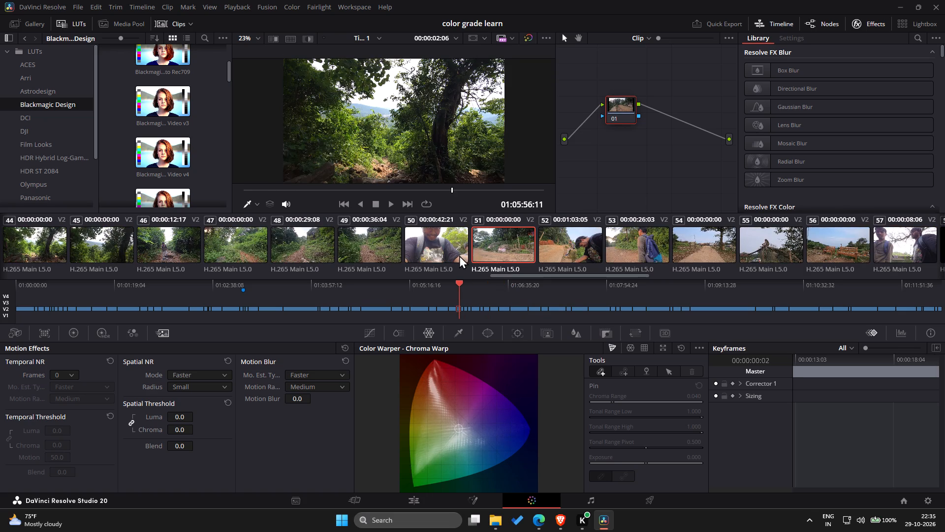
{"action": "left_click_drag", "start_coordinate": [459, 255], "coordinate": [427, 255]}
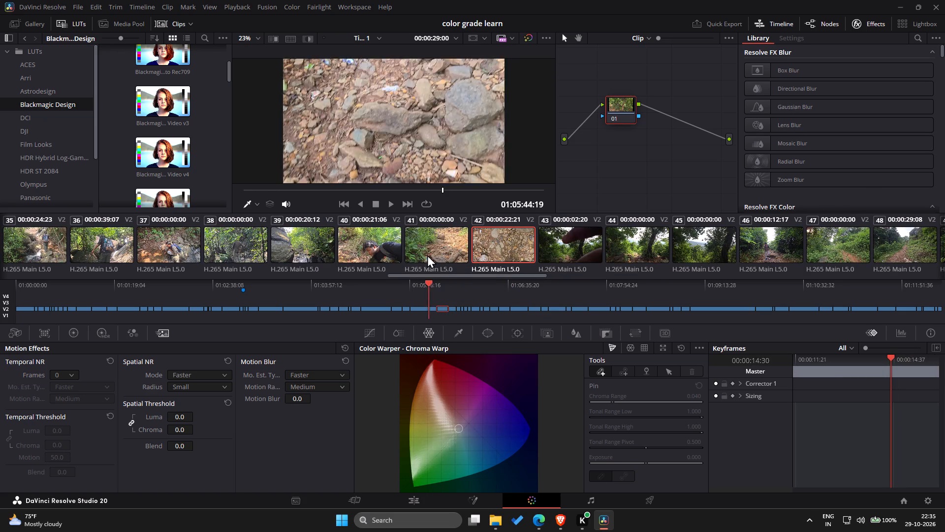
{"action": "left_click_drag", "start_coordinate": [427, 255], "coordinate": [393, 256]}
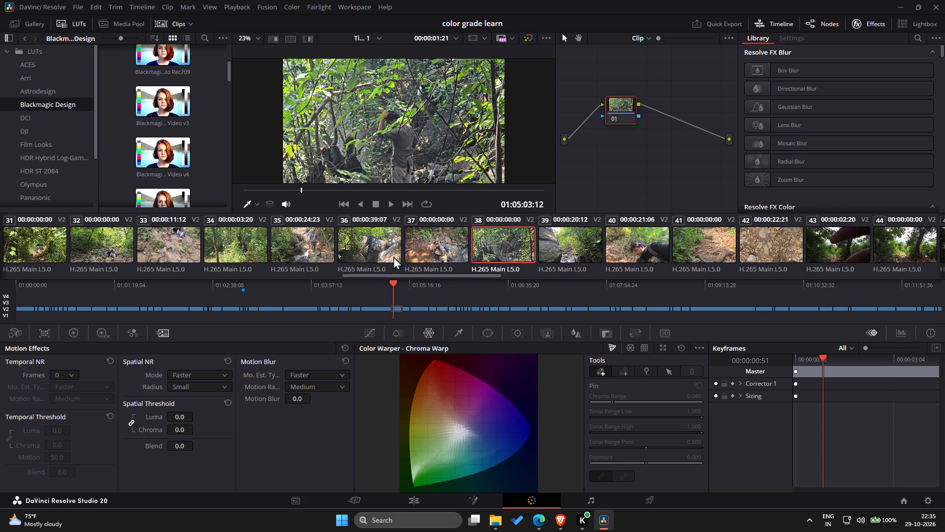
{"action": "left_click_drag", "start_coordinate": [393, 256], "coordinate": [311, 265]}
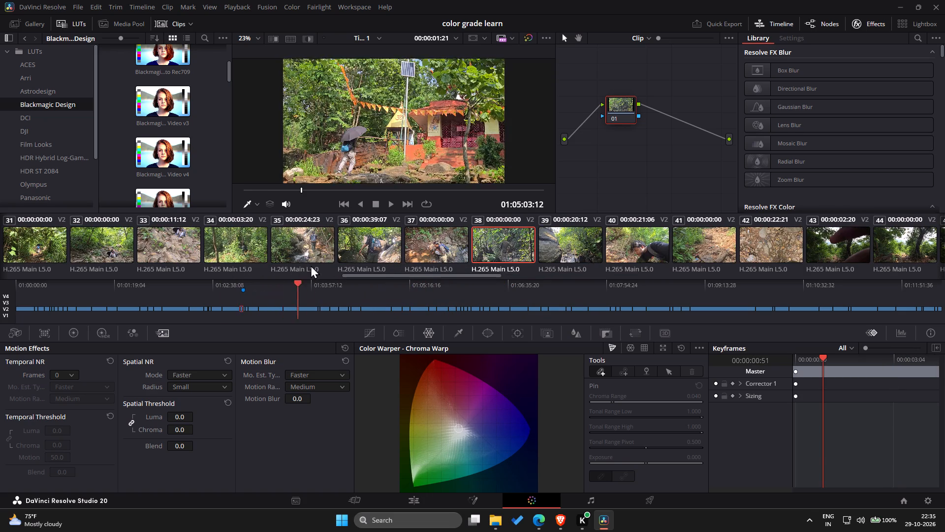
{"action": "left_click_drag", "start_coordinate": [311, 265], "coordinate": [422, 263]}
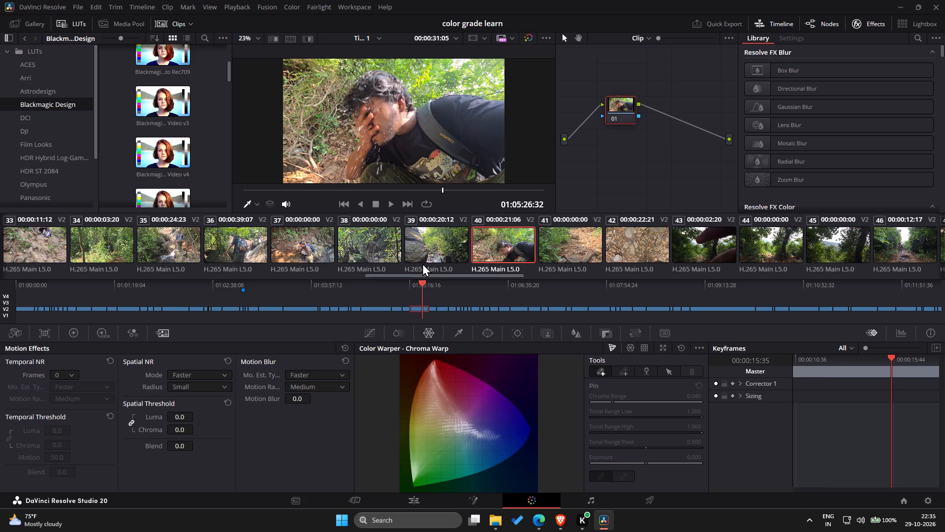
{"action": "left_click_drag", "start_coordinate": [422, 263], "coordinate": [447, 267]}
{"action": "left_click_drag", "start_coordinate": [447, 267], "coordinate": [458, 268]}
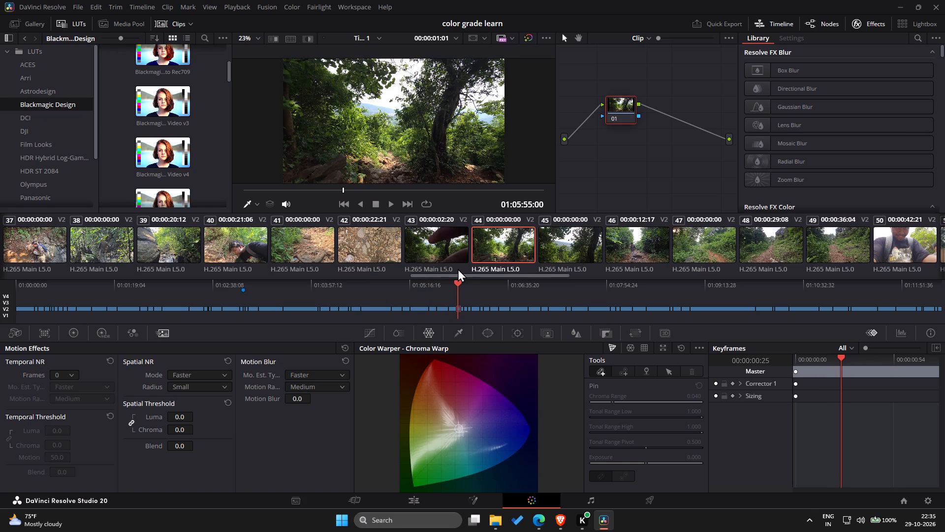
{"action": "left_click_drag", "start_coordinate": [458, 268], "coordinate": [469, 265]}
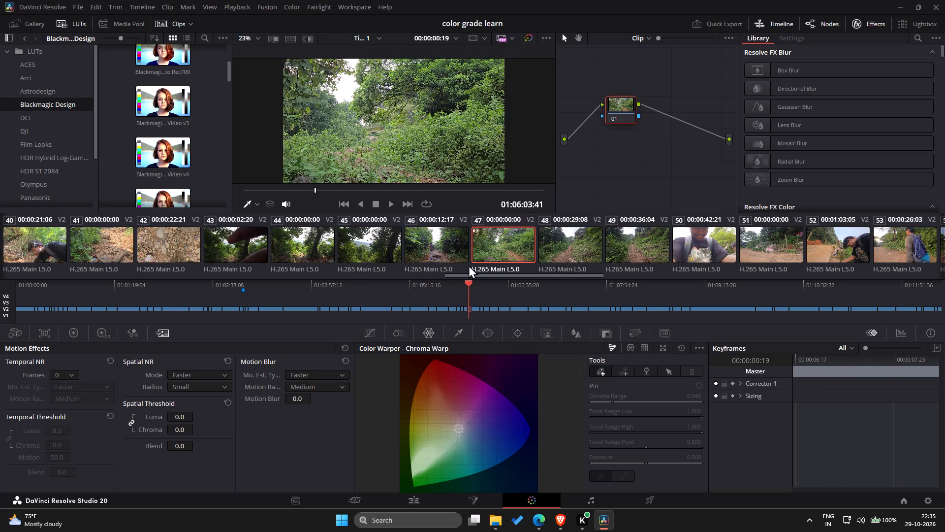
{"action": "left_click_drag", "start_coordinate": [469, 265], "coordinate": [431, 268]}
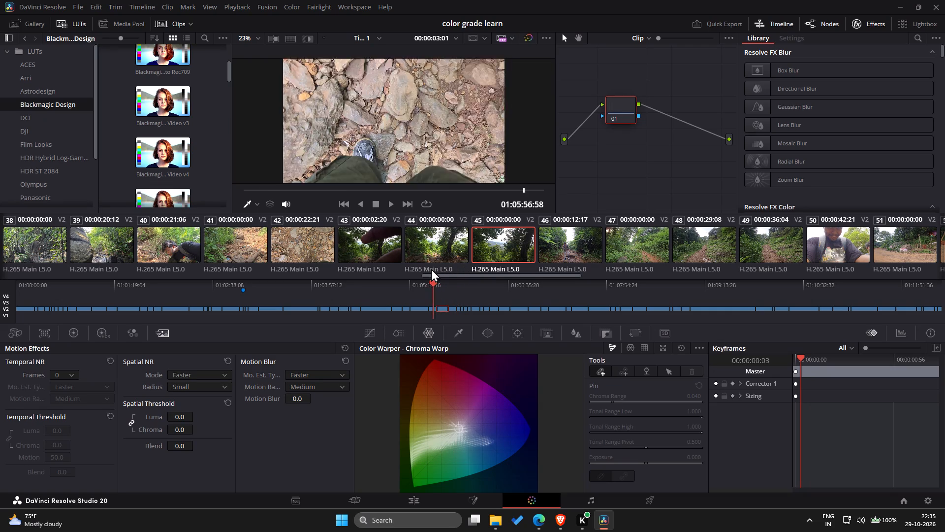
{"action": "left_click_drag", "start_coordinate": [431, 268], "coordinate": [418, 271]}
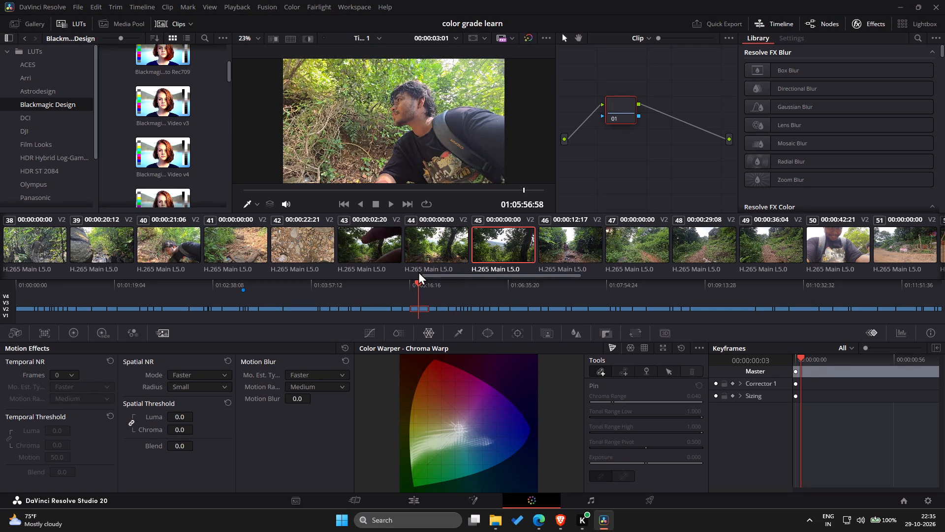
{"action": "left_click_drag", "start_coordinate": [418, 271], "coordinate": [371, 272]}
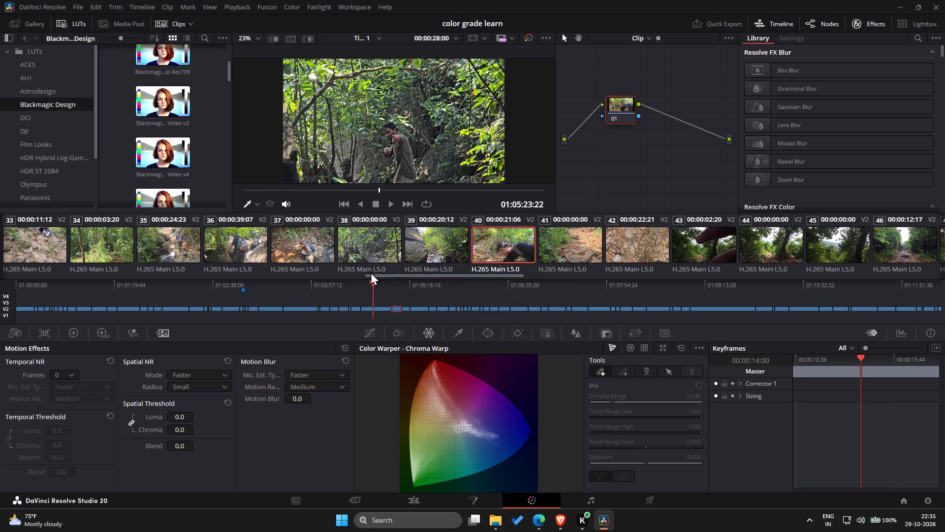
{"action": "left_click_drag", "start_coordinate": [371, 272], "coordinate": [334, 274]}
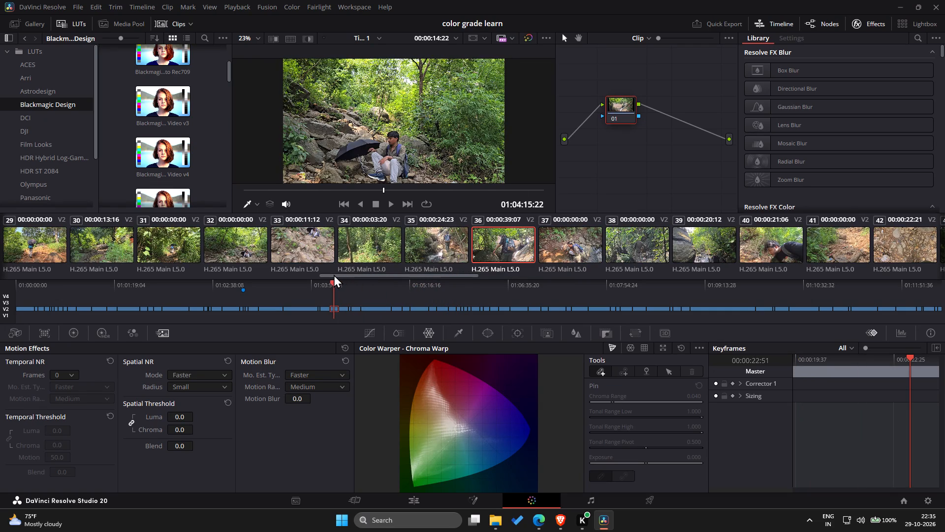
{"action": "left_click_drag", "start_coordinate": [334, 274], "coordinate": [331, 275]}
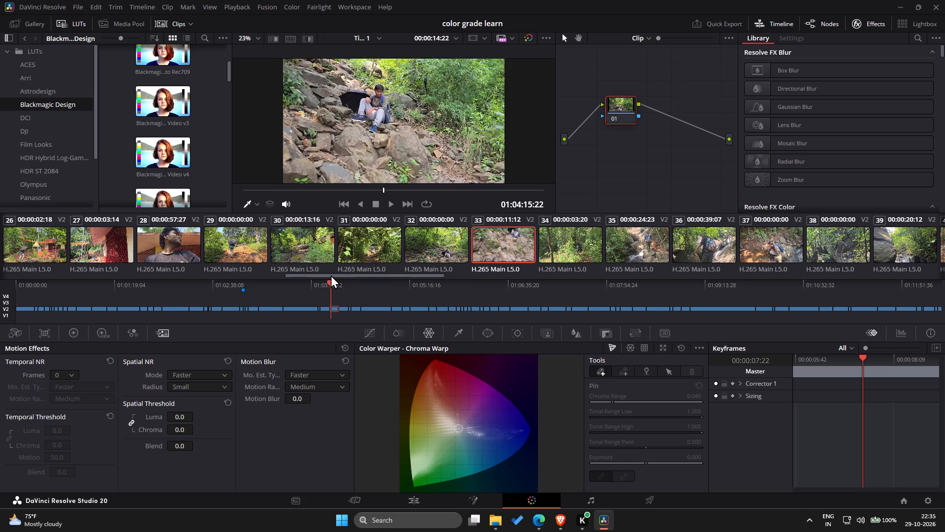
{"action": "left_click_drag", "start_coordinate": [331, 275], "coordinate": [302, 278]}
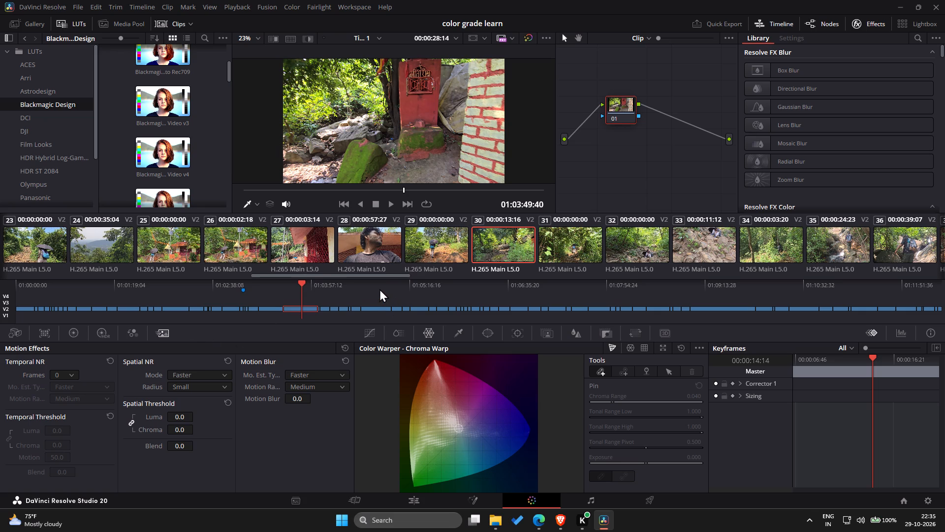
Move the playhead to the start of clip 37, the shot of the man crouching at the stream.
{"action": "left_click_drag", "start_coordinate": [378, 288], "coordinate": [401, 296]}
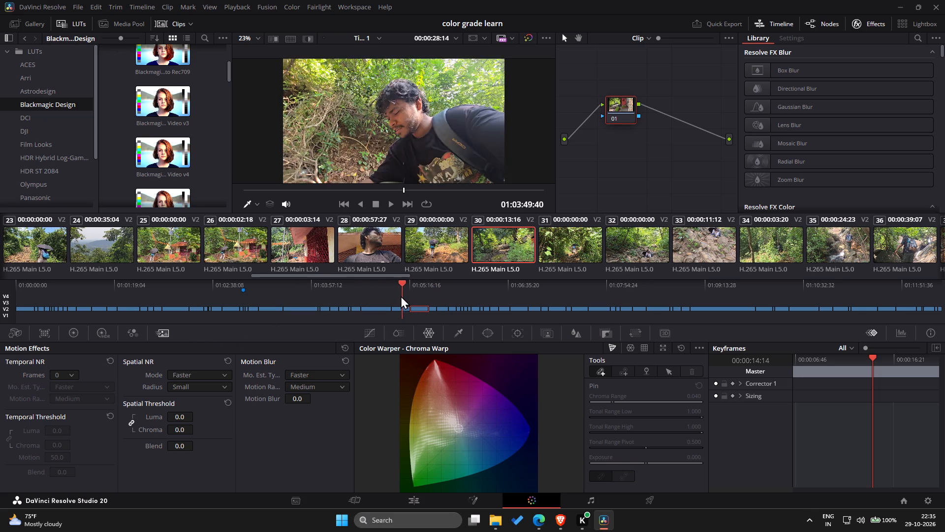
{"action": "left_click_drag", "start_coordinate": [401, 296], "coordinate": [387, 298]}
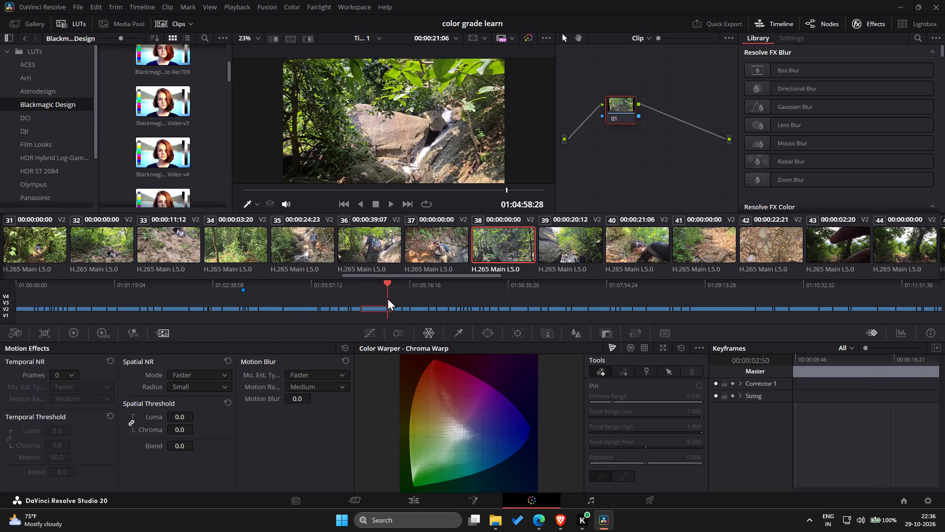
{"action": "left_click_drag", "start_coordinate": [387, 298], "coordinate": [390, 303]}
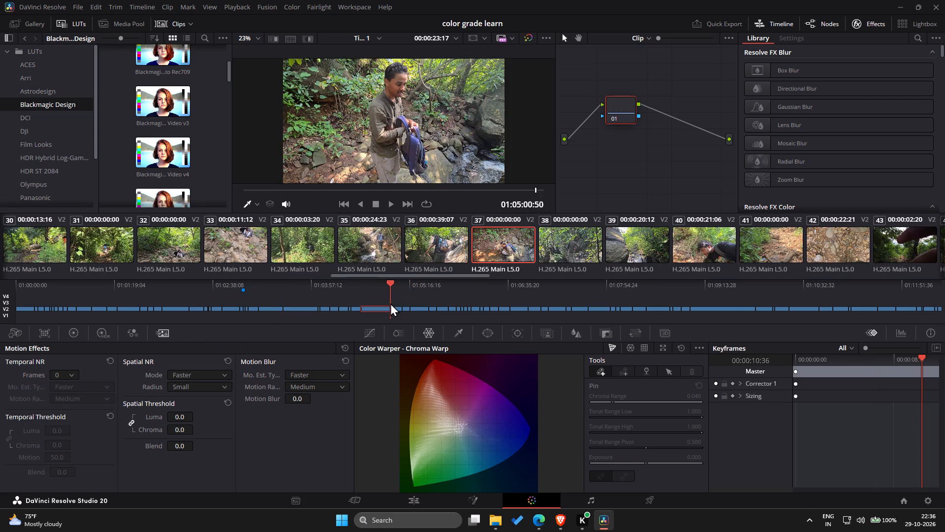
{"action": "left_click_drag", "start_coordinate": [390, 303], "coordinate": [363, 310]}
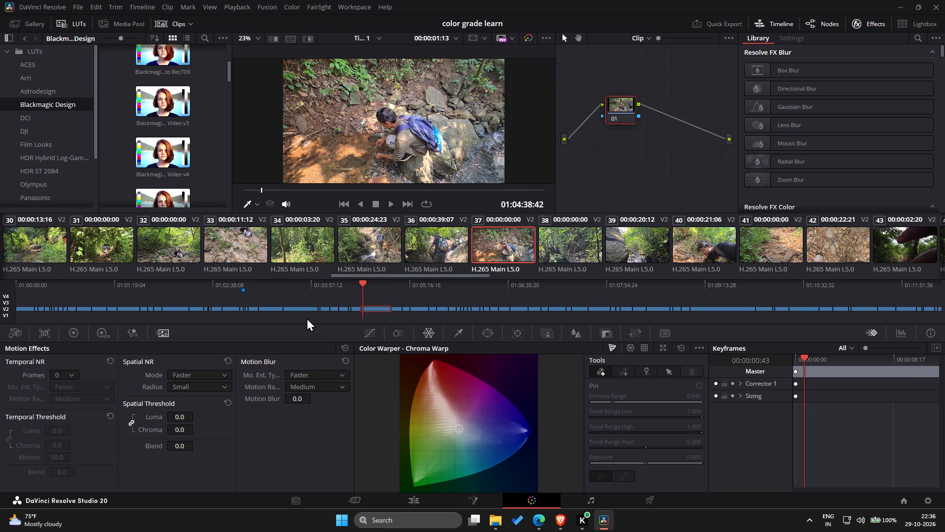
{"action": "left_click", "coordinate": [598, 188]}
Show the Media Pool and hide the clip thumbnails to enlarge the viewer.
{"action": "left_click", "coordinate": [136, 17]}
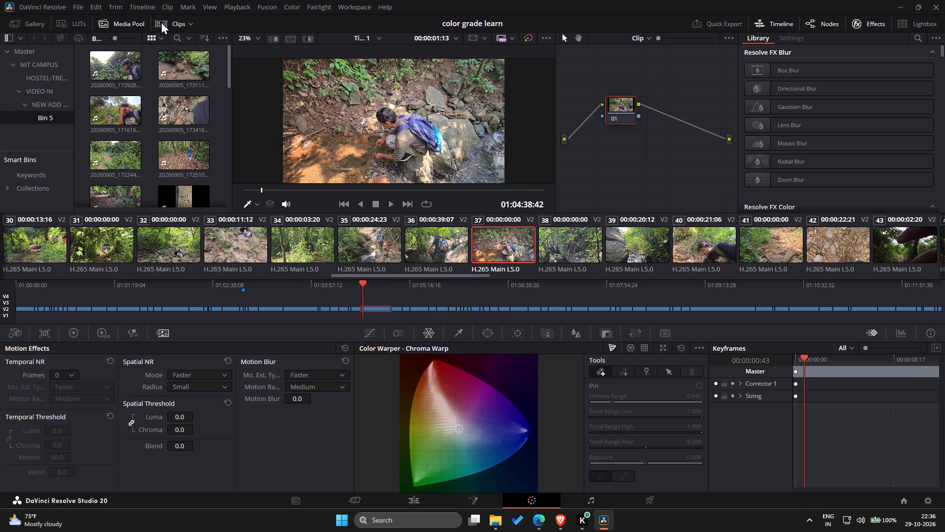
{"action": "left_click", "coordinate": [161, 21]}
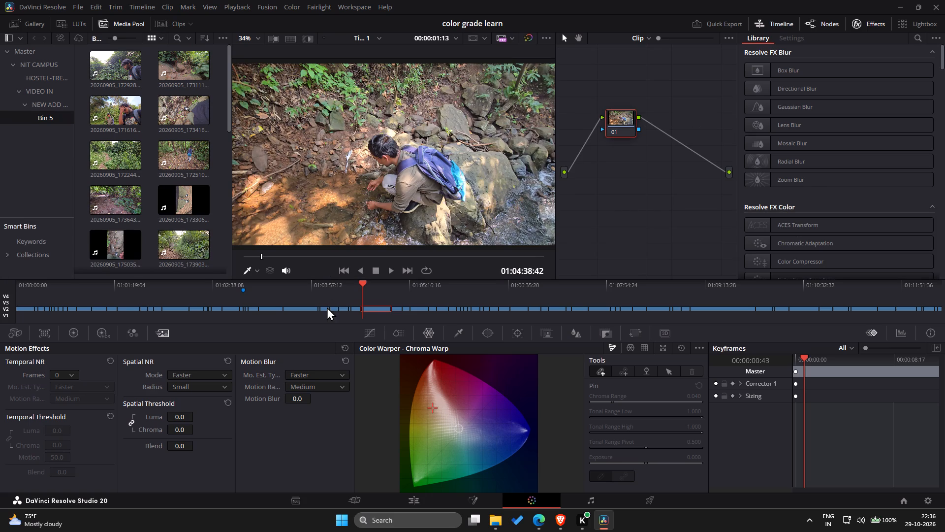
Set the viewer's on-screen control mode to Image Wipe.
{"action": "left_click", "coordinate": [254, 270]}
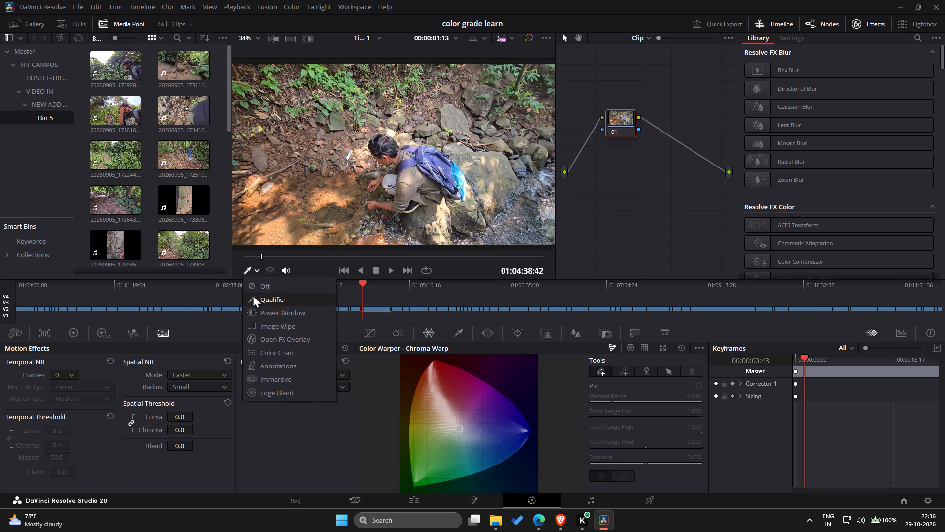
{"action": "left_click", "coordinate": [258, 321]}
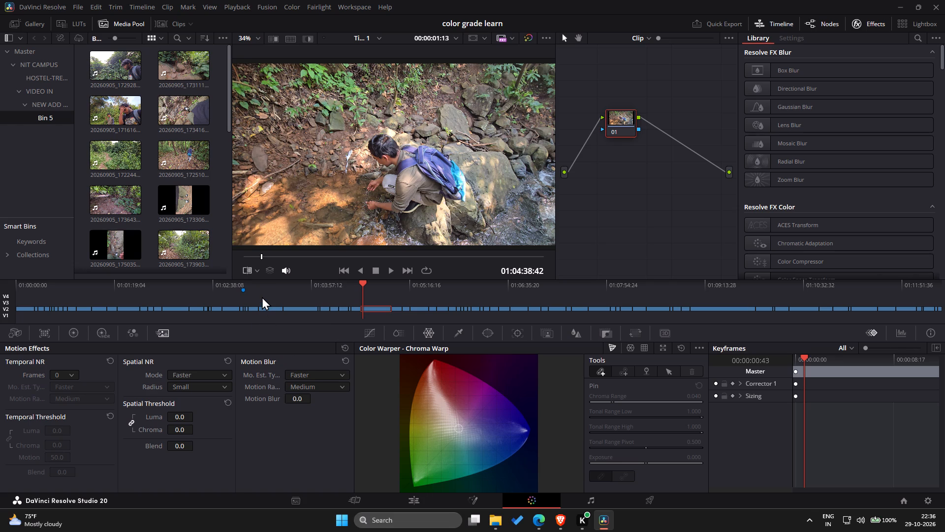
Open the Stills 1 album in the Gallery.
{"action": "left_click", "coordinate": [22, 29]}
{"action": "left_click", "coordinate": [32, 52]}
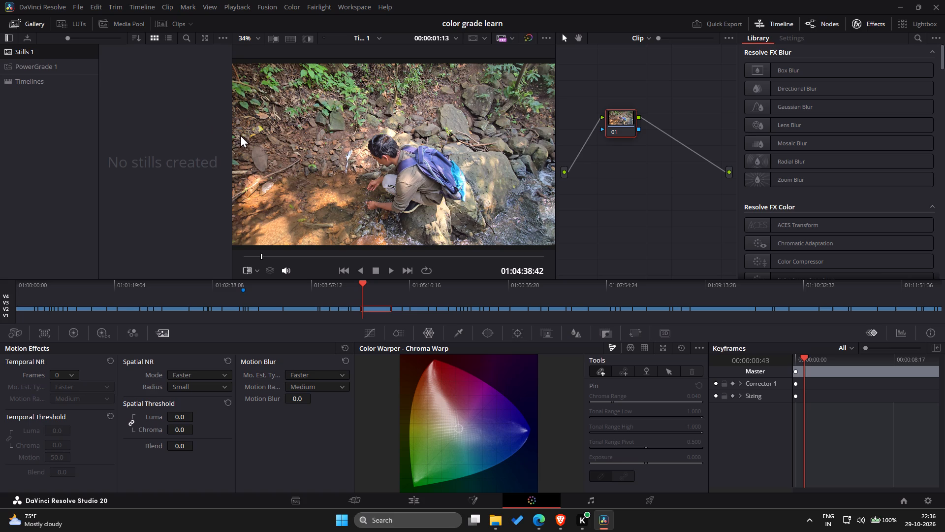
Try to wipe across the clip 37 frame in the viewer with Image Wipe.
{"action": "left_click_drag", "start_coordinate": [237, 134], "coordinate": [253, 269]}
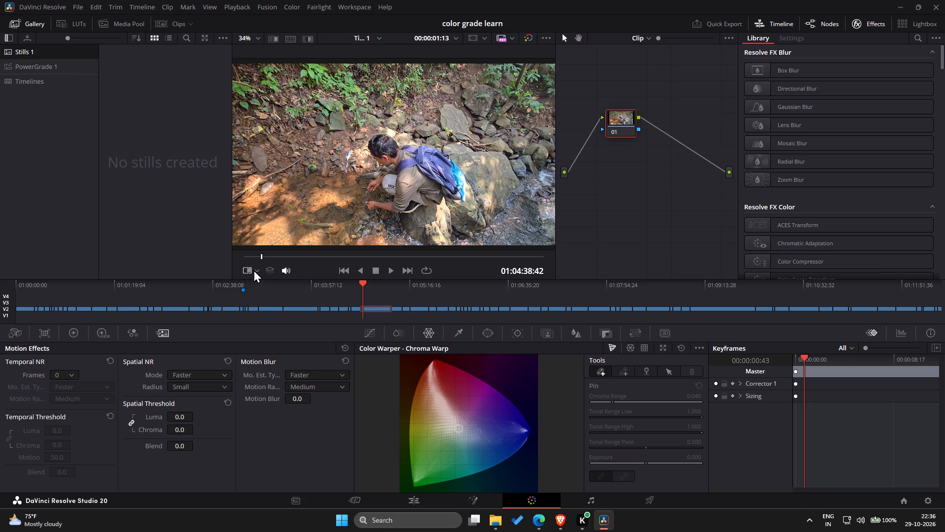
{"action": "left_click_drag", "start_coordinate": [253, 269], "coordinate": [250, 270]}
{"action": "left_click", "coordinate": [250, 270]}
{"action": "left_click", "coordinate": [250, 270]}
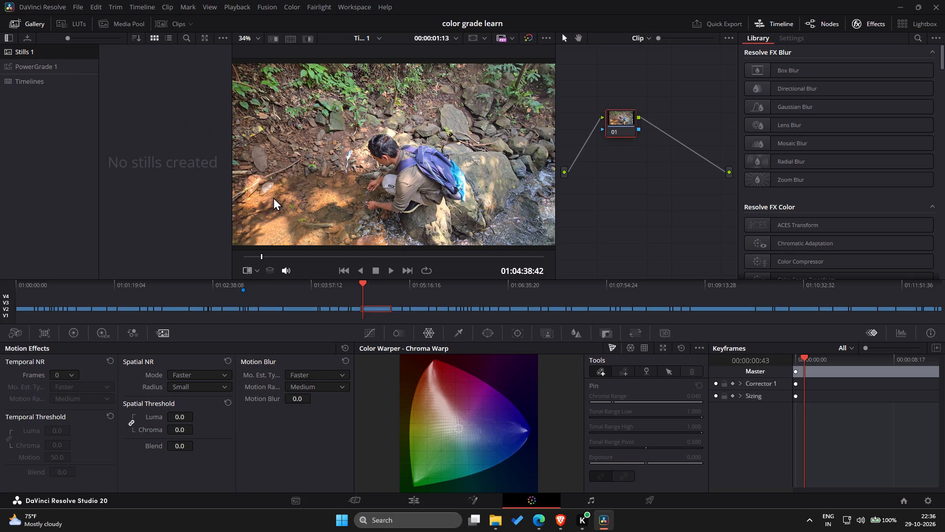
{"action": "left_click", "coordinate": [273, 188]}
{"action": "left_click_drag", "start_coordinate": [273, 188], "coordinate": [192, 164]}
Hide and restore the Gallery's album list, and open the PowerGrade 1 album.
{"action": "left_click", "coordinate": [9, 35]}
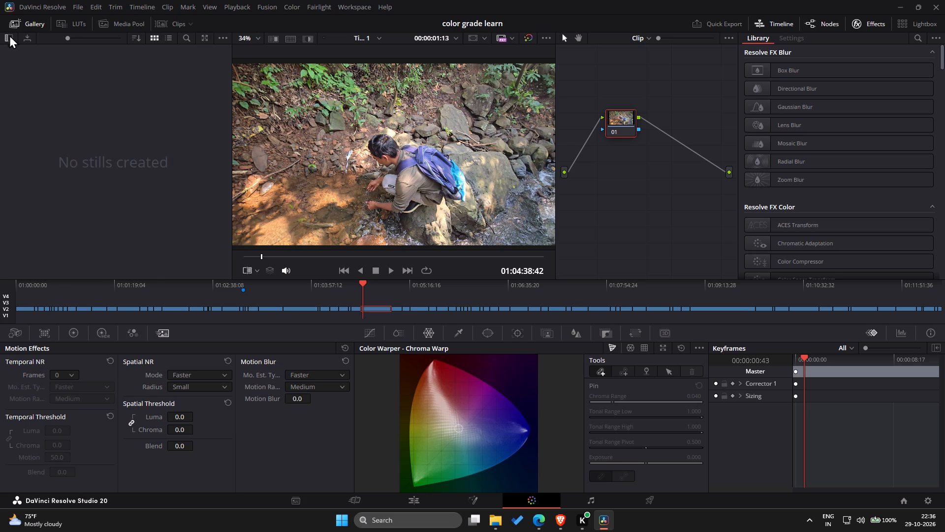
{"action": "left_click", "coordinate": [9, 35]}
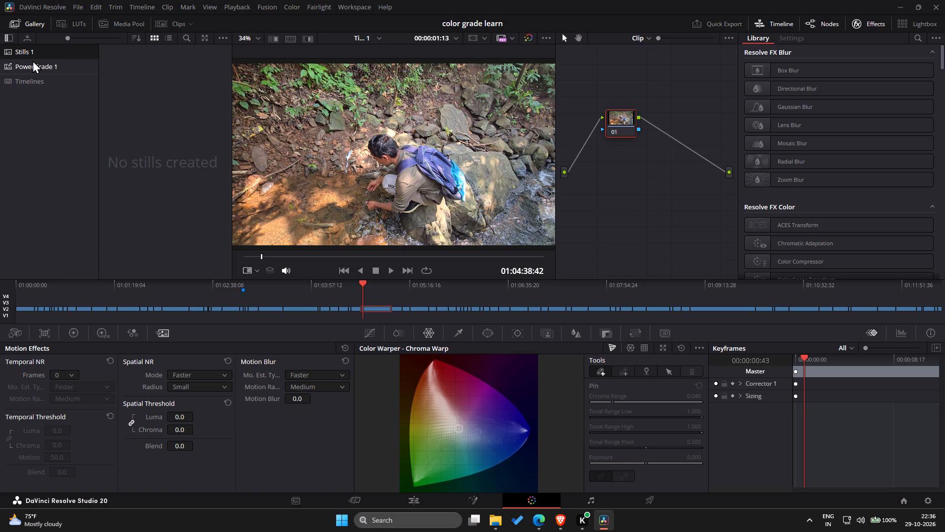
{"action": "left_click", "coordinate": [32, 60]}
Turn on Image Wipe in the viewer.
{"action": "left_click", "coordinate": [279, 38]}
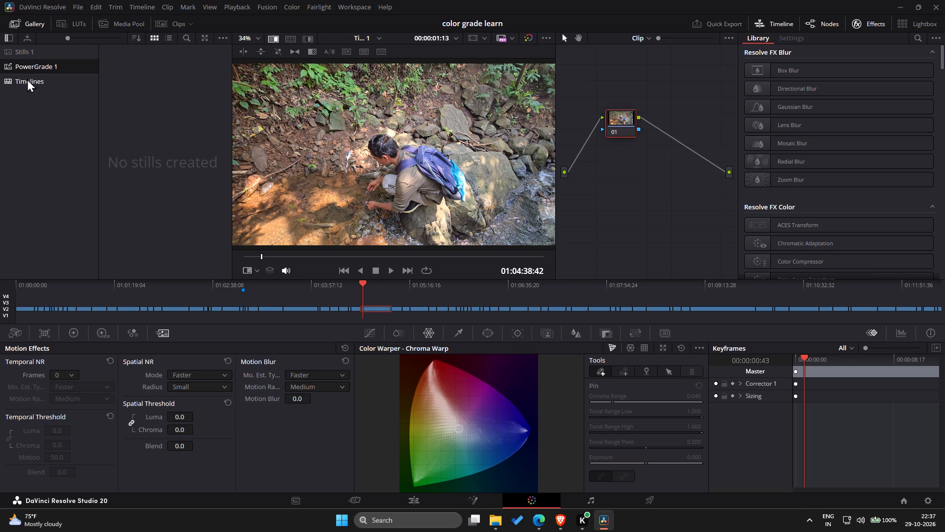
Open the HDR Hybrid Log-Gamma folder in the LUT library and widen the LUT browser to fit three thumbnails per row.
{"action": "left_click", "coordinate": [70, 17]}
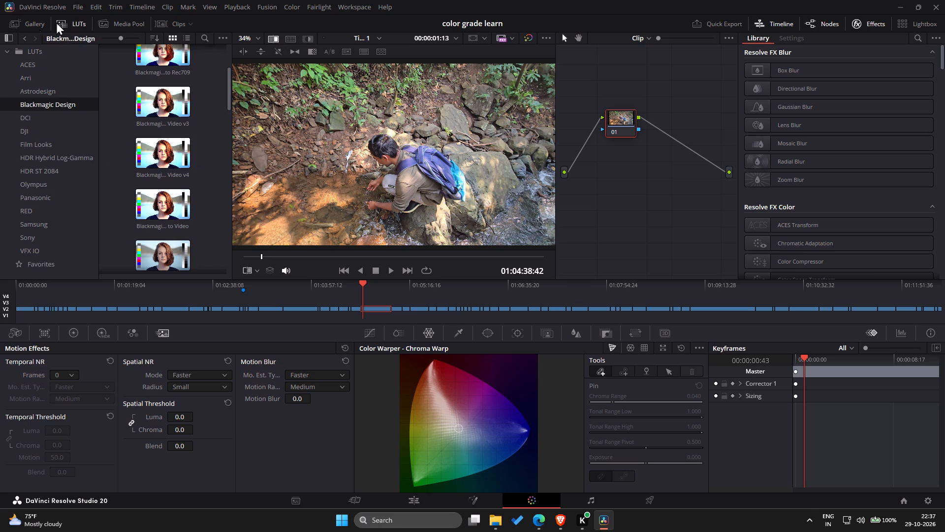
{"action": "left_click", "coordinate": [15, 44]}
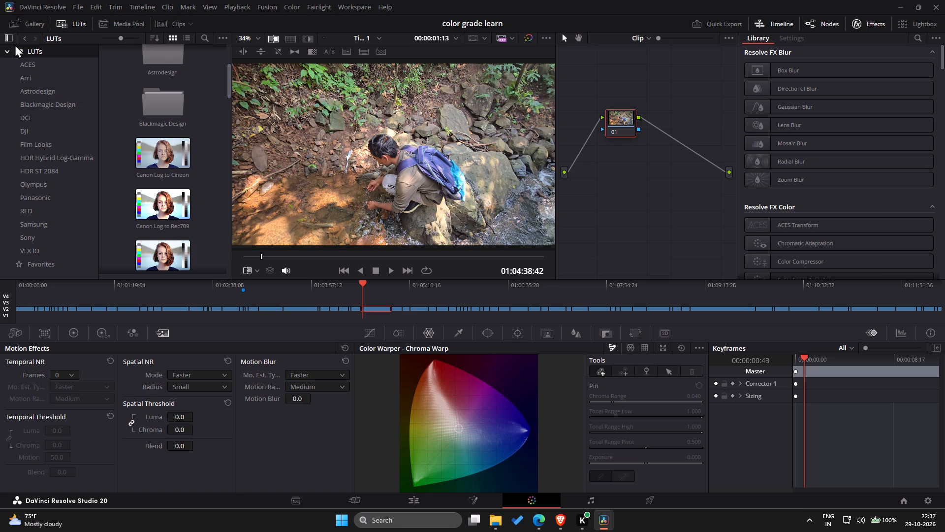
{"action": "left_click", "coordinate": [15, 44]}
{"action": "left_click", "coordinate": [55, 158]}
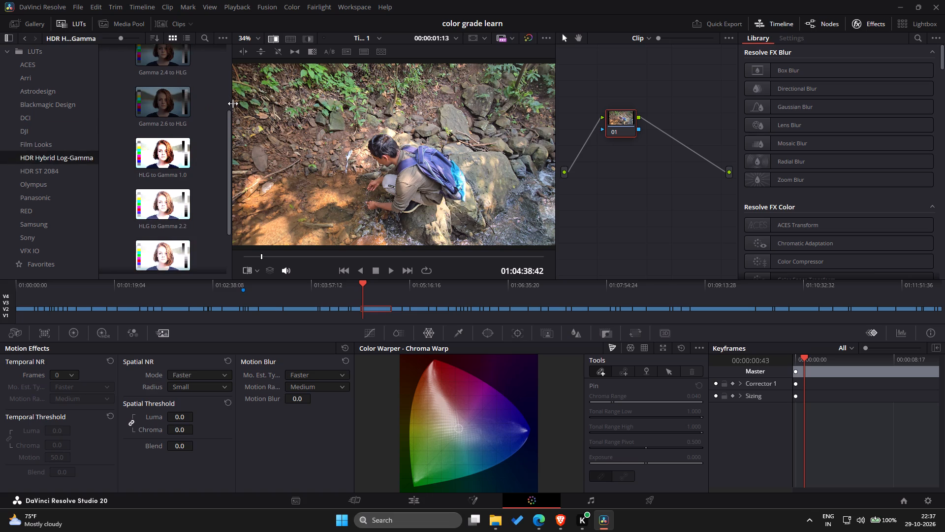
{"action": "left_click_drag", "start_coordinate": [233, 103], "coordinate": [316, 110]}
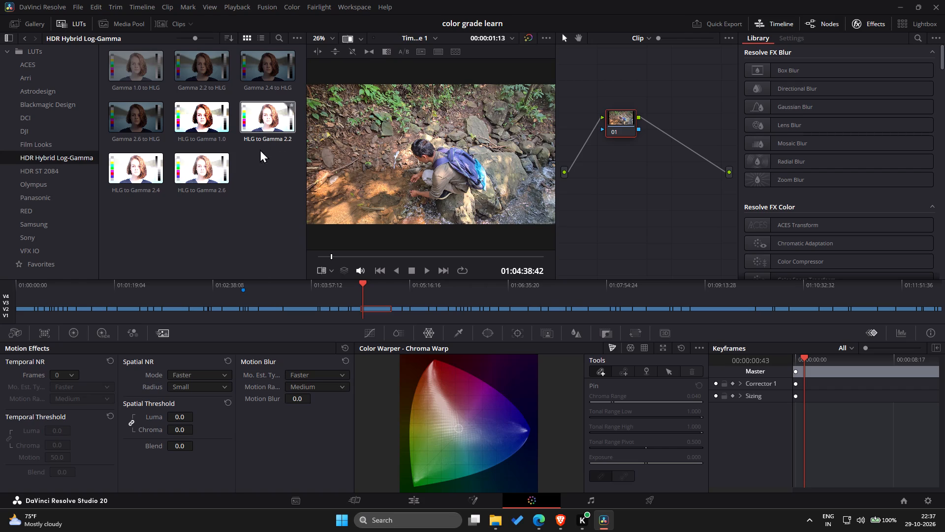
Apply the HLG to Gamma 1.0 LUT to the current clip in the viewer.
{"action": "left_click_drag", "start_coordinate": [246, 181], "coordinate": [105, 110]}
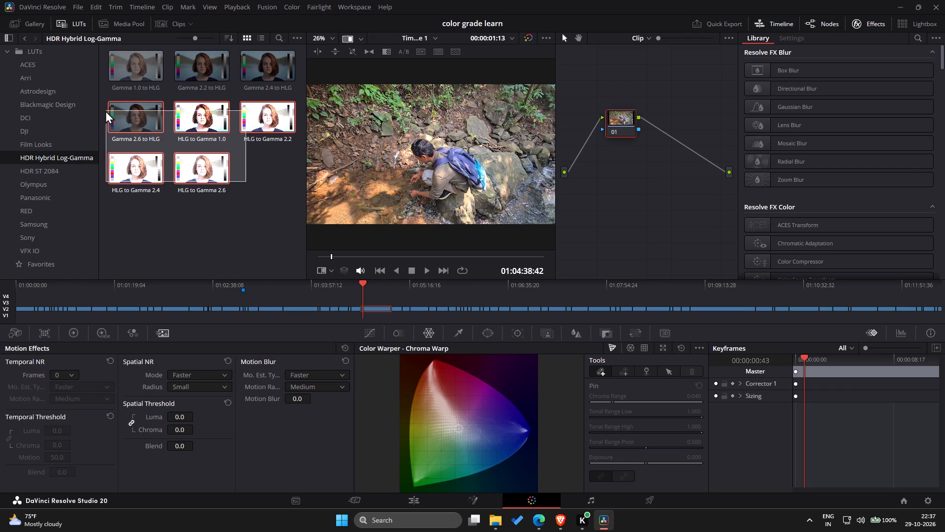
{"action": "left_click_drag", "start_coordinate": [105, 110], "coordinate": [90, 114]}
{"action": "left_click_drag", "start_coordinate": [182, 126], "coordinate": [296, 151]}
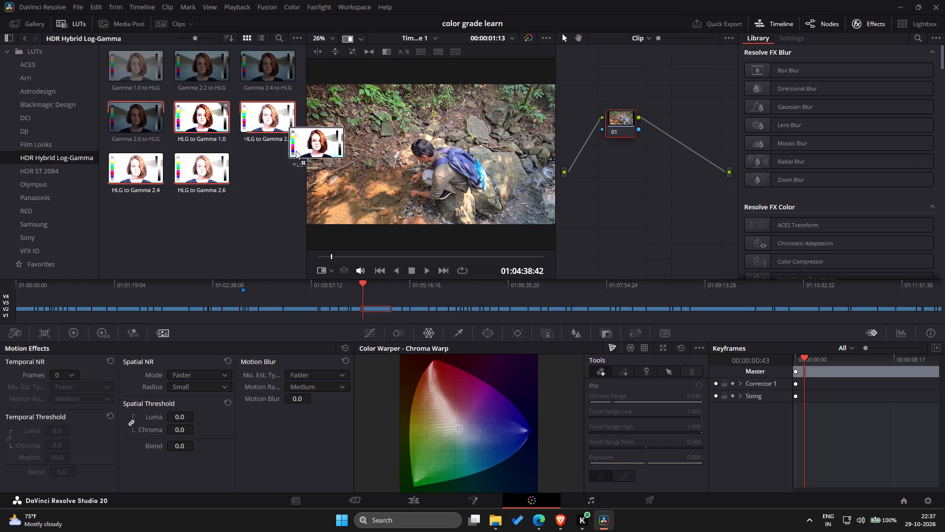
{"action": "left_click_drag", "start_coordinate": [296, 151], "coordinate": [405, 158]}
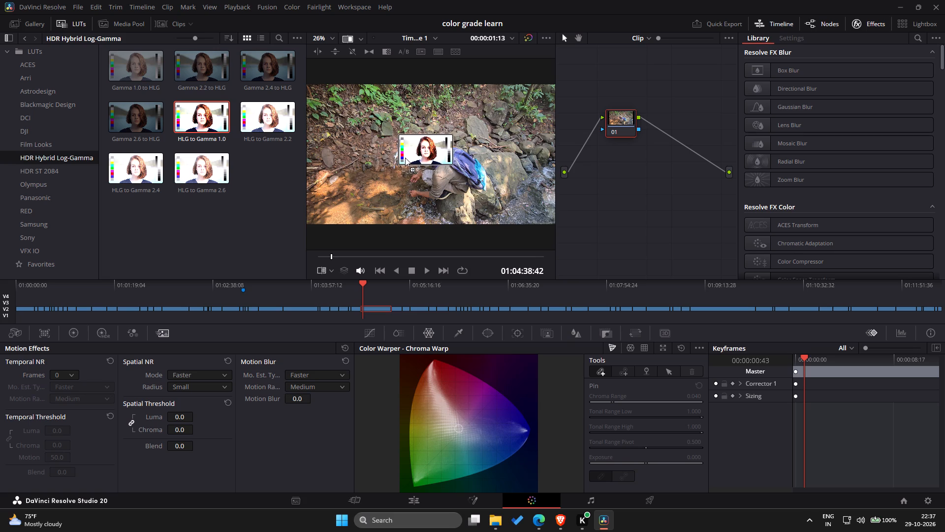
{"action": "left_click_drag", "start_coordinate": [405, 158], "coordinate": [407, 156]}
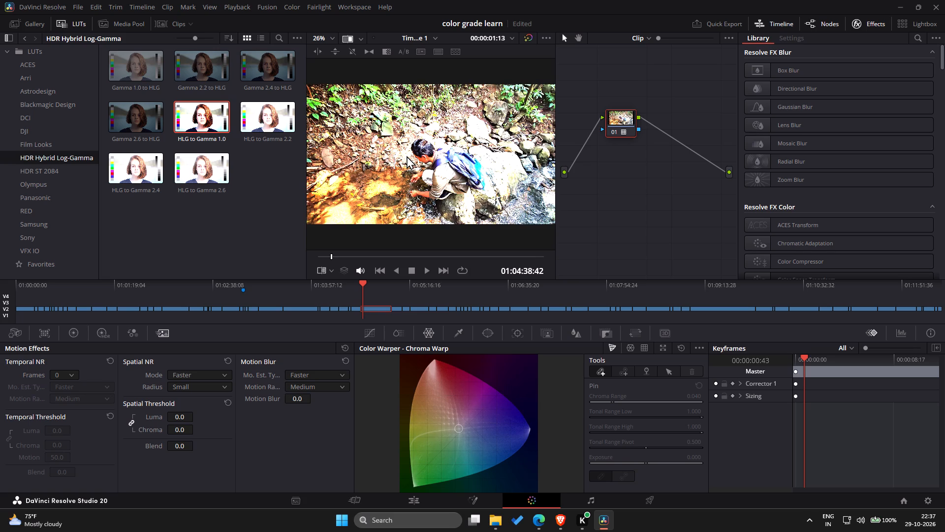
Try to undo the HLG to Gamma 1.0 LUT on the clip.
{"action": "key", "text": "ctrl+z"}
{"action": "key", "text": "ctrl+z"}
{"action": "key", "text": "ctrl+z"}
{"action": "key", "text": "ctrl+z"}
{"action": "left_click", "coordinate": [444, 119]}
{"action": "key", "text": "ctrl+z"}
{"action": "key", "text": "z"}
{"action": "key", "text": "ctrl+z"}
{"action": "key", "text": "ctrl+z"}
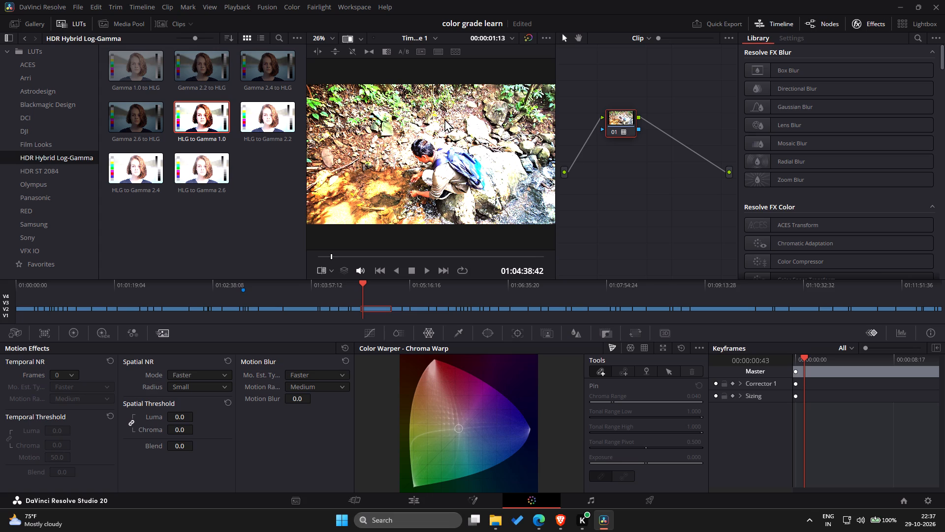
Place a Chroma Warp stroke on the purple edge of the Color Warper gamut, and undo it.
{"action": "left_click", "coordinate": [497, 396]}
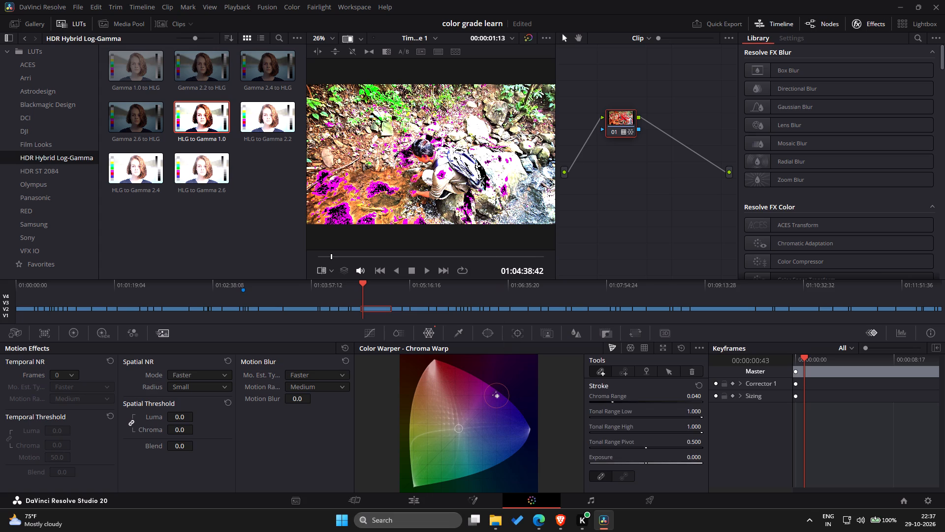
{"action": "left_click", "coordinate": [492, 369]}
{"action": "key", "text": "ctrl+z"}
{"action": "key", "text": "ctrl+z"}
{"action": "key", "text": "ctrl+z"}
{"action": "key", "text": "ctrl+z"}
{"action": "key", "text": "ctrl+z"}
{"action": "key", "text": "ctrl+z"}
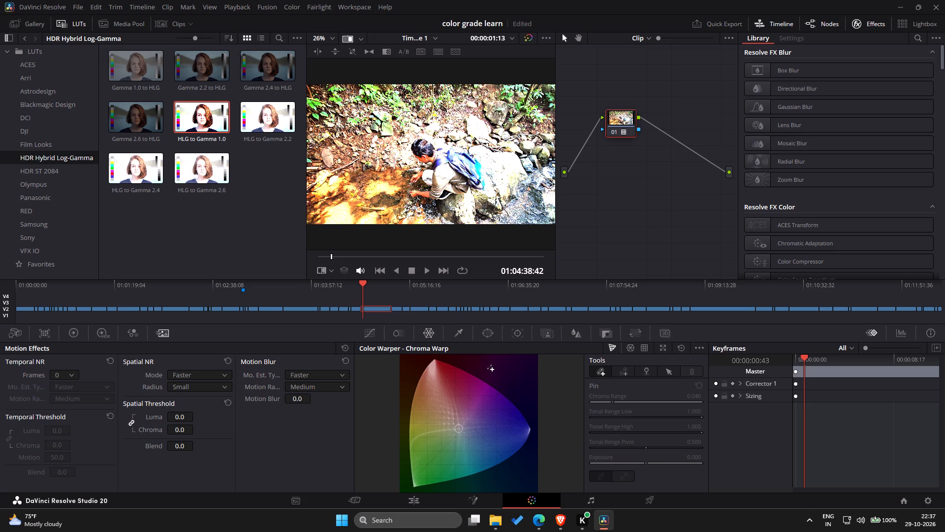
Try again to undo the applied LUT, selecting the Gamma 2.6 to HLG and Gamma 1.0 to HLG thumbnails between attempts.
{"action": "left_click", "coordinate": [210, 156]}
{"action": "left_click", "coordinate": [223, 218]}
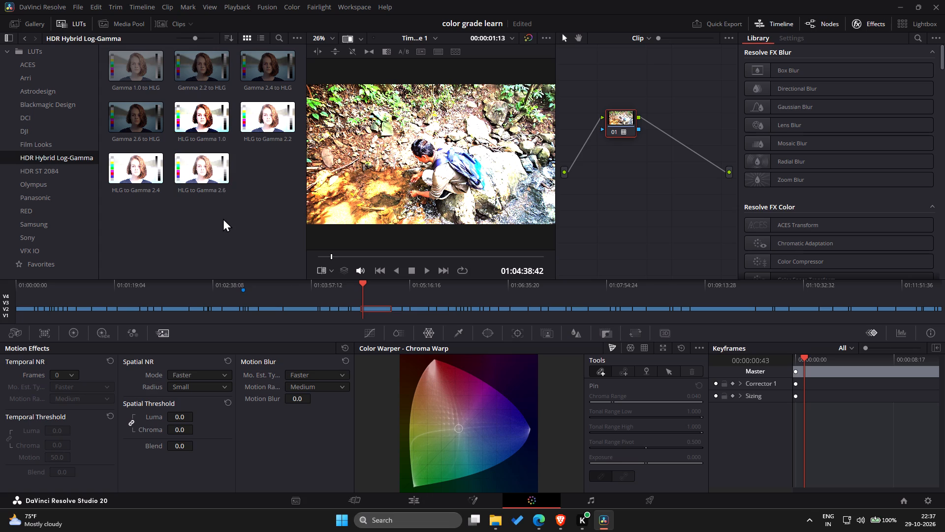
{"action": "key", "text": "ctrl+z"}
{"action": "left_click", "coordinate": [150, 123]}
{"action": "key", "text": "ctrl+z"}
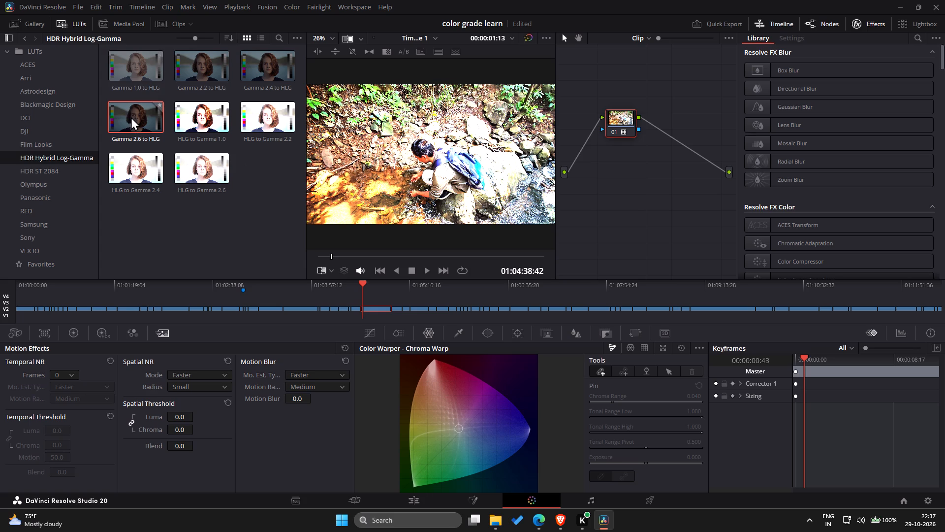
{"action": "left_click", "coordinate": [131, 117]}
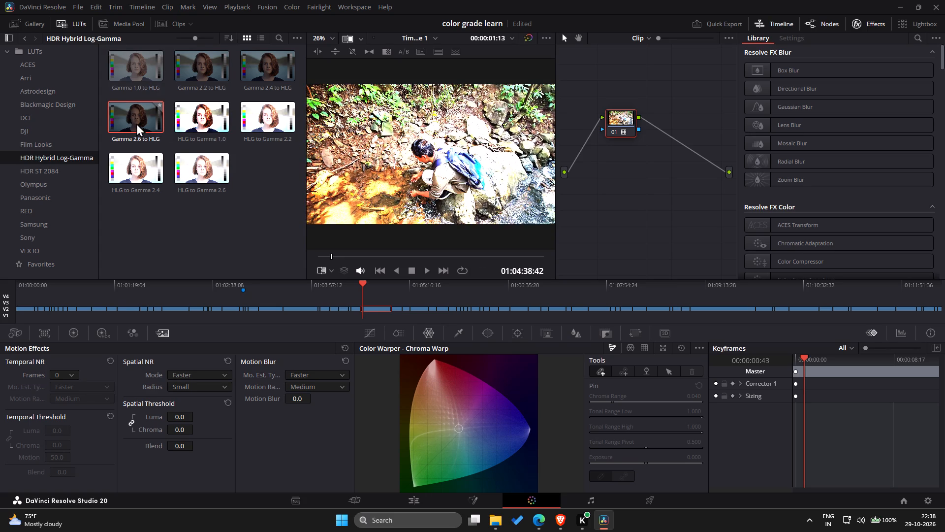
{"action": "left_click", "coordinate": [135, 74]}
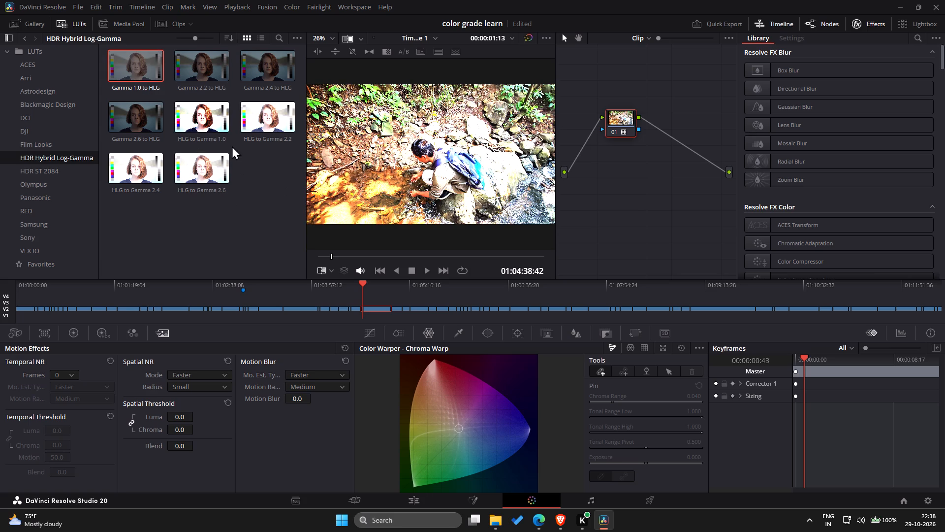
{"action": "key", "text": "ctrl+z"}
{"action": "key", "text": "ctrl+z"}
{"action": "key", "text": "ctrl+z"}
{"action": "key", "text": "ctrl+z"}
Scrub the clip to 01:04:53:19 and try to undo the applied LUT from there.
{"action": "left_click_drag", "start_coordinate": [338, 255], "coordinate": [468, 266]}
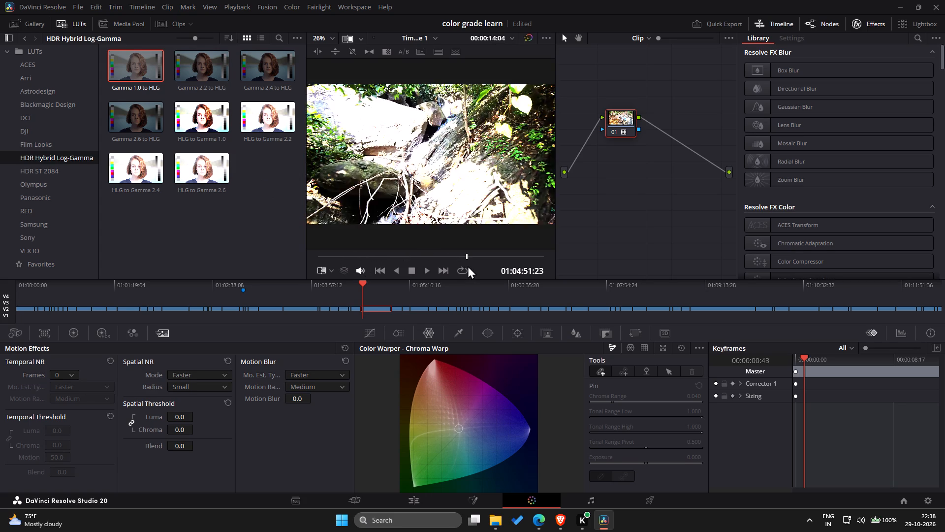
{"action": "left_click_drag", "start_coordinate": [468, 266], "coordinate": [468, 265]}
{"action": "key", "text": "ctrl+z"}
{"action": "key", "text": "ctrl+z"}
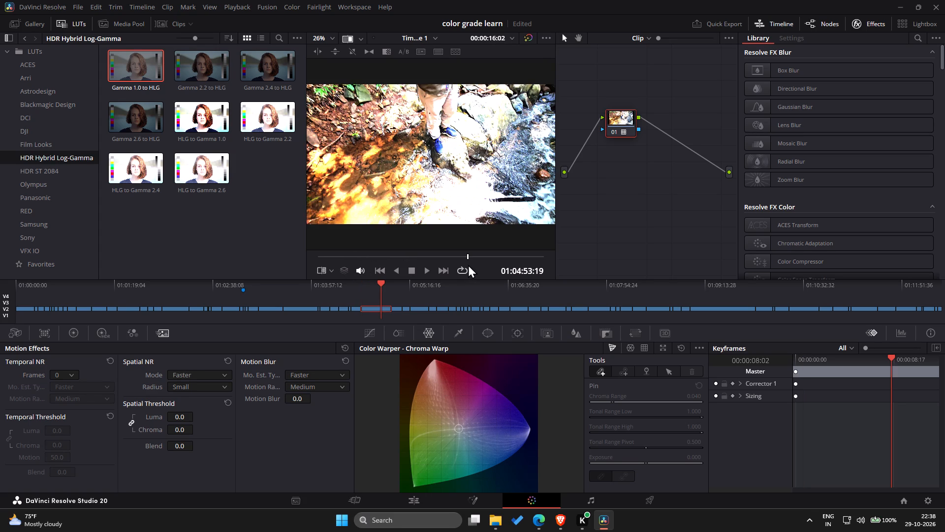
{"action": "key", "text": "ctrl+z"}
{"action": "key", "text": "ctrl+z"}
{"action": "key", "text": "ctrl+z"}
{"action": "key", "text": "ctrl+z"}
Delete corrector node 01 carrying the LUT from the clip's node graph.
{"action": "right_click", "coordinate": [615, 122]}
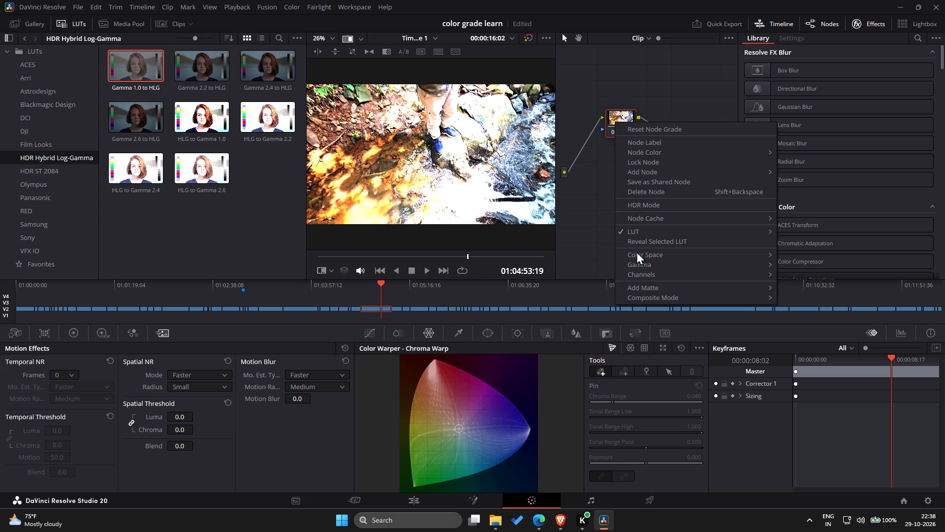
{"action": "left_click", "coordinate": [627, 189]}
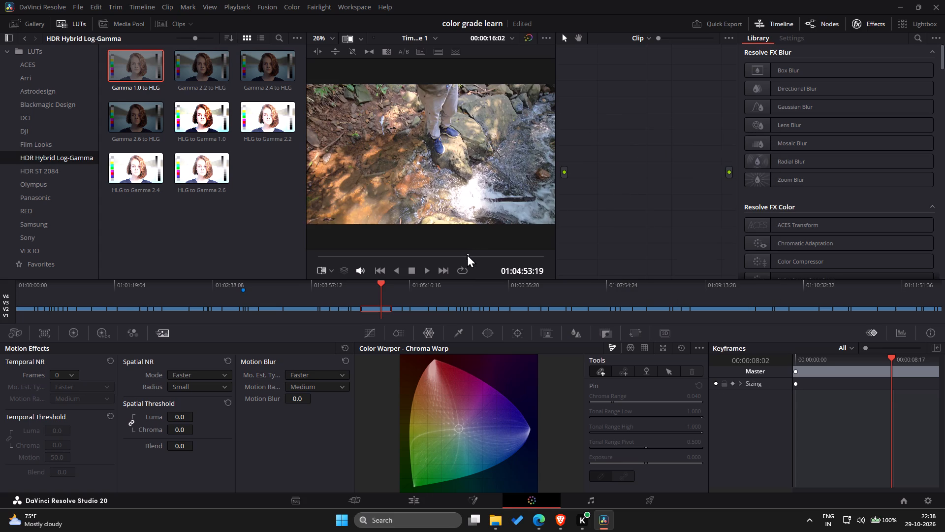
Check other frames and the clip at 01:03:34:43, and return to the node-less clip's first frame at 01:04:37:14.
{"action": "left_click_drag", "start_coordinate": [467, 254], "coordinate": [400, 259]}
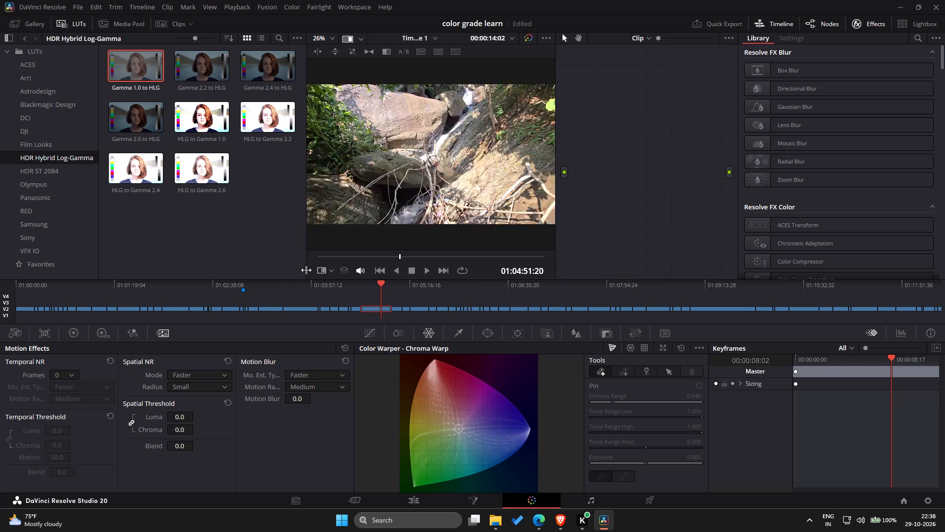
{"action": "left_click", "coordinate": [313, 310]}
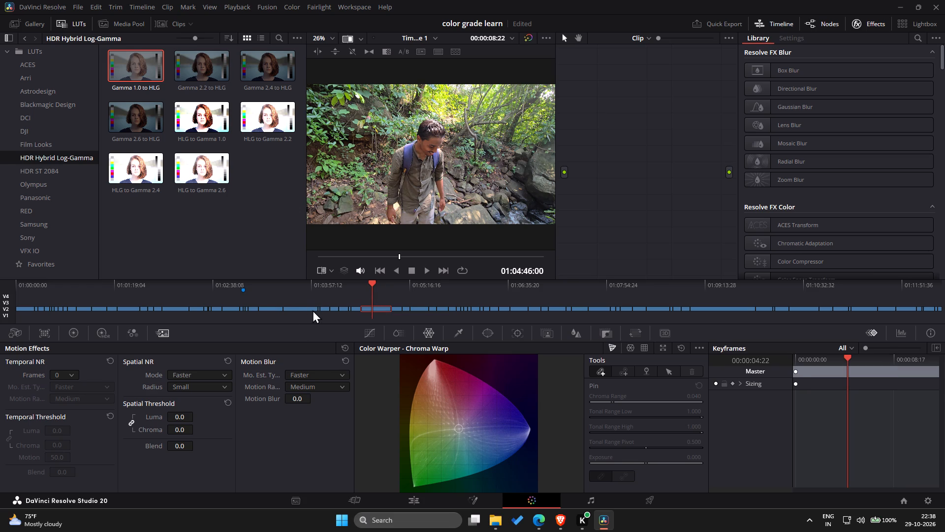
{"action": "left_click", "coordinate": [372, 311]}
{"action": "left_click", "coordinate": [377, 309]}
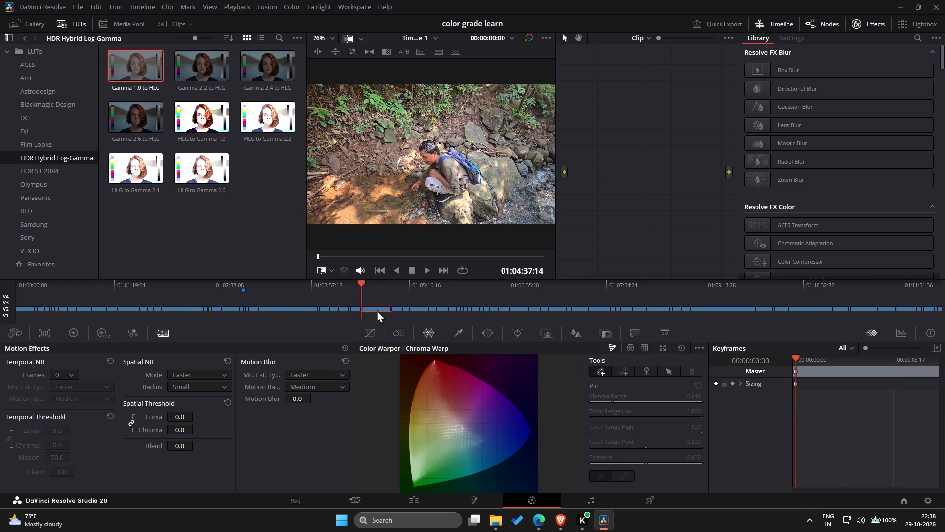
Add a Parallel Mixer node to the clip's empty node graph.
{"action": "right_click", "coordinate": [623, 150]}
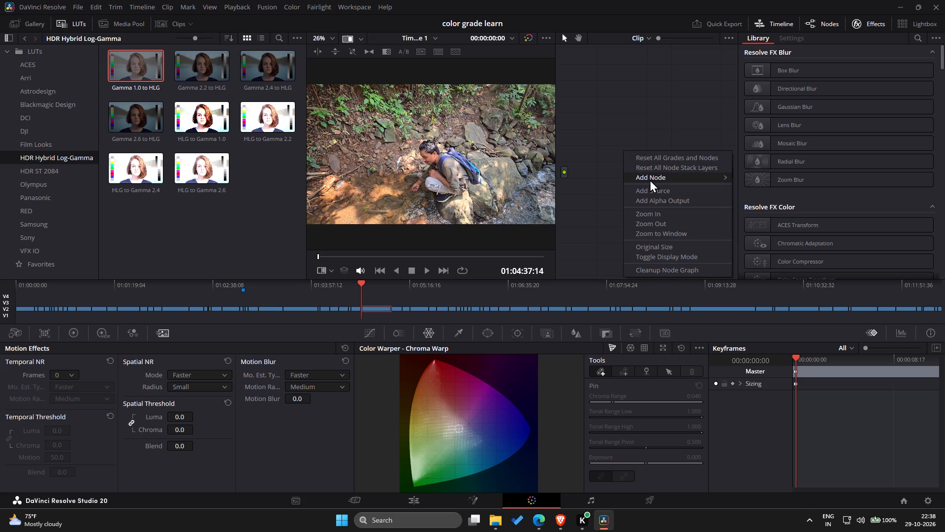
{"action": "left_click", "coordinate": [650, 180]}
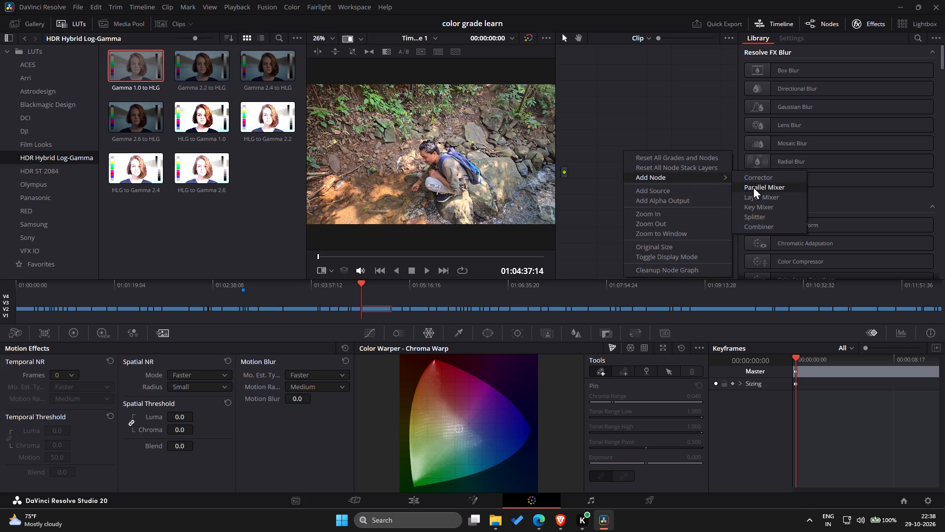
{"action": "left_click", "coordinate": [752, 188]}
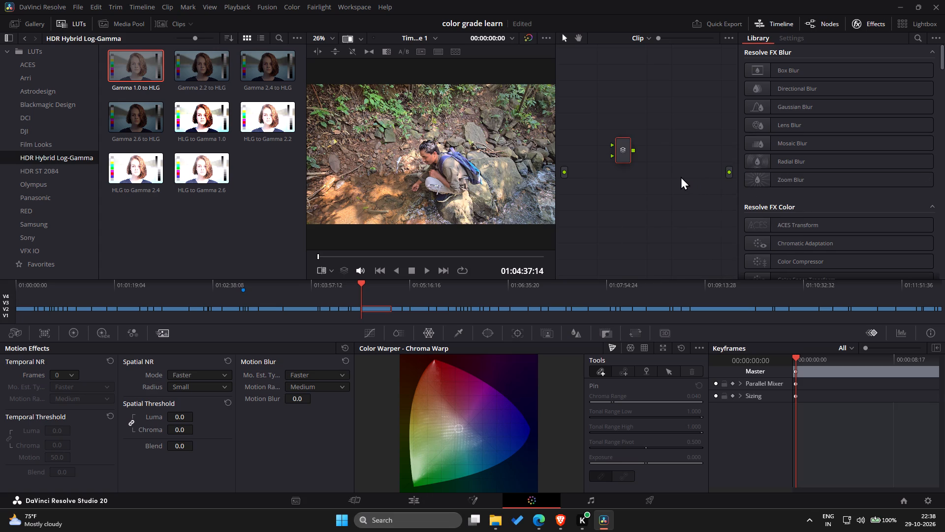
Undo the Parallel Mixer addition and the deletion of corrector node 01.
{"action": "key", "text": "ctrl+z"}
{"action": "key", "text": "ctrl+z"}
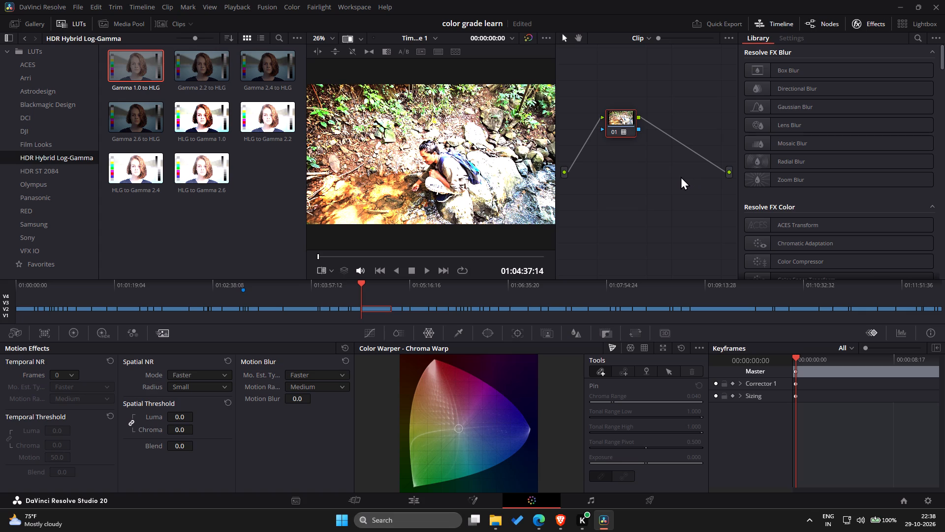
Undo two more times, and reset the grade of corrector node 01 to clear its LUT.
{"action": "key", "text": "ctrl+z"}
{"action": "key", "text": "ctrl+z"}
{"action": "right_click", "coordinate": [618, 131]}
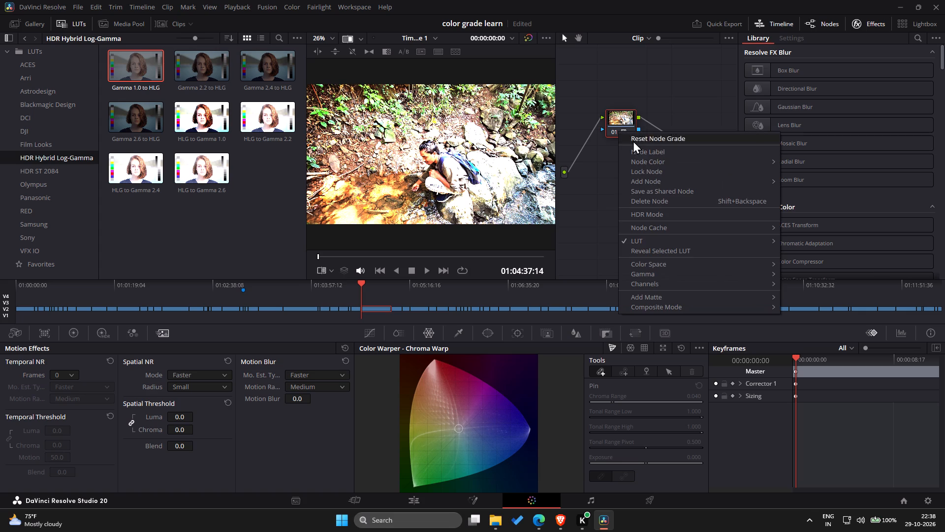
{"action": "left_click", "coordinate": [640, 137]}
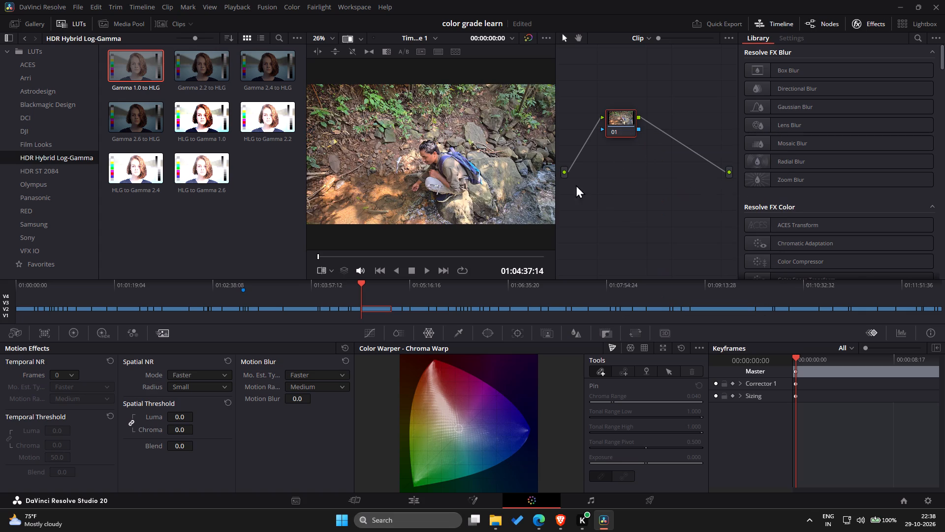
Move to the clip's frame at 01:04:45:56 and examine the Gamma 1.0 to HLG and Gamma 2.2 to HLG LUTs.
{"action": "left_click", "coordinate": [399, 255]}
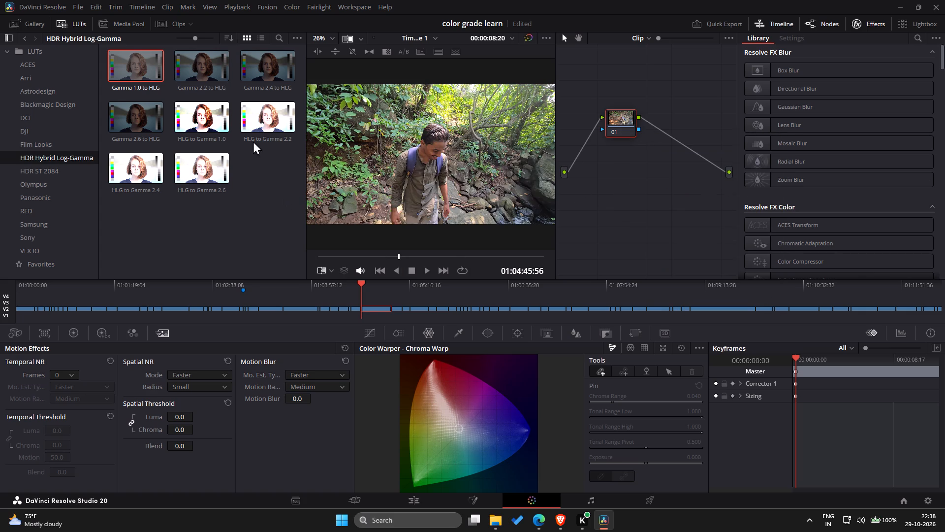
{"action": "left_click", "coordinate": [124, 66]}
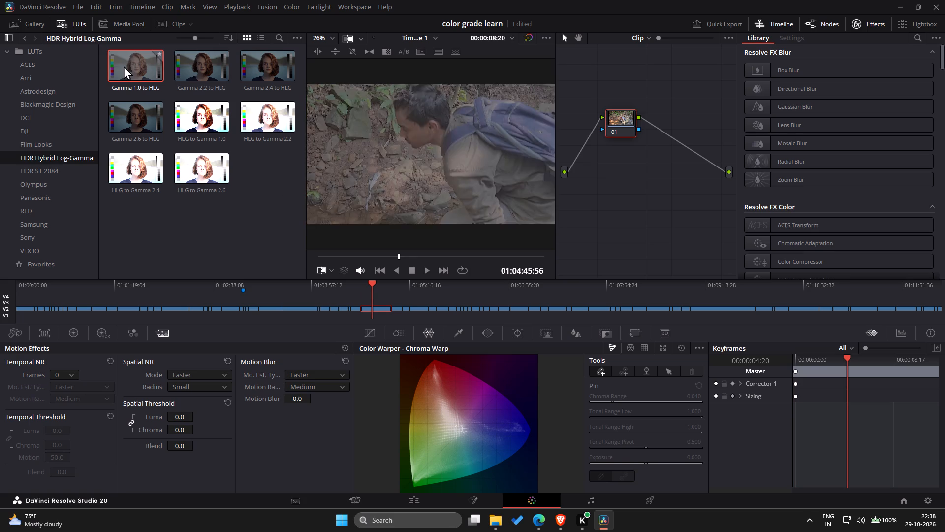
{"action": "left_click", "coordinate": [188, 76]}
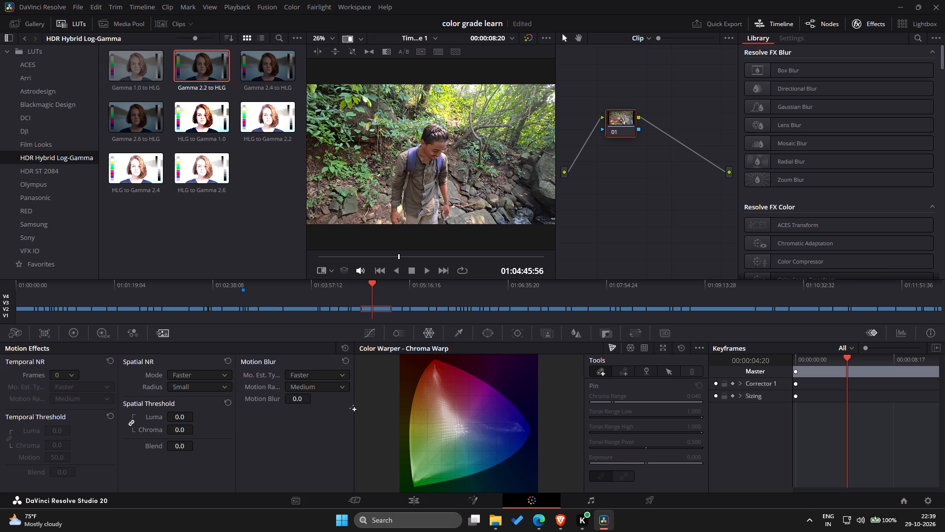
Scrub back through the umbrella and shrine footage of the earlier clip, stopping at 01:03:46:07.
{"action": "left_click_drag", "start_coordinate": [364, 287], "coordinate": [309, 283]}
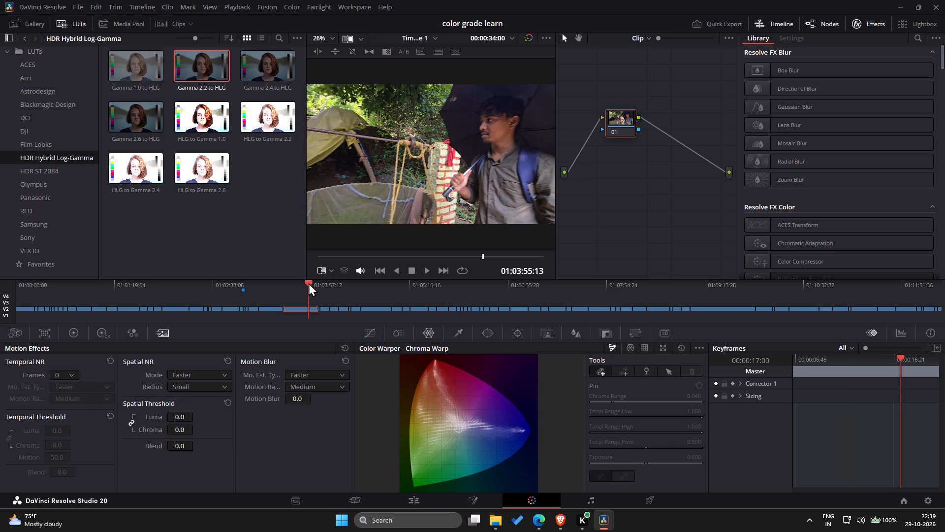
{"action": "left_click_drag", "start_coordinate": [309, 283], "coordinate": [311, 283]}
{"action": "left_click_drag", "start_coordinate": [311, 283], "coordinate": [315, 282]}
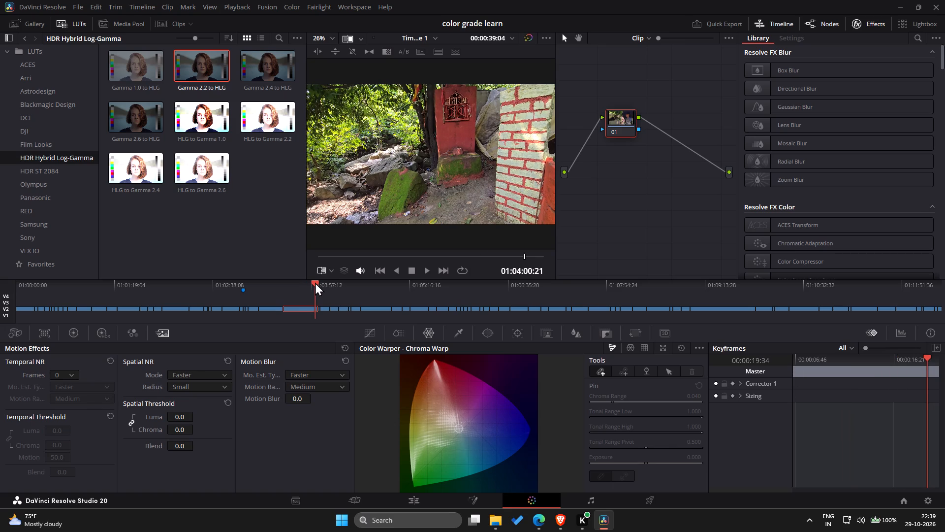
{"action": "left_click_drag", "start_coordinate": [315, 282], "coordinate": [302, 273]}
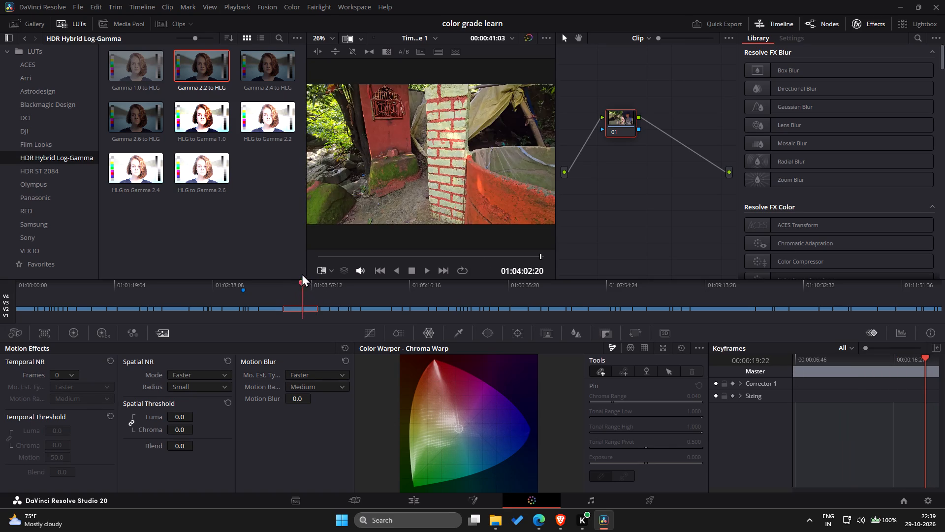
{"action": "left_click_drag", "start_coordinate": [302, 273], "coordinate": [297, 123]}
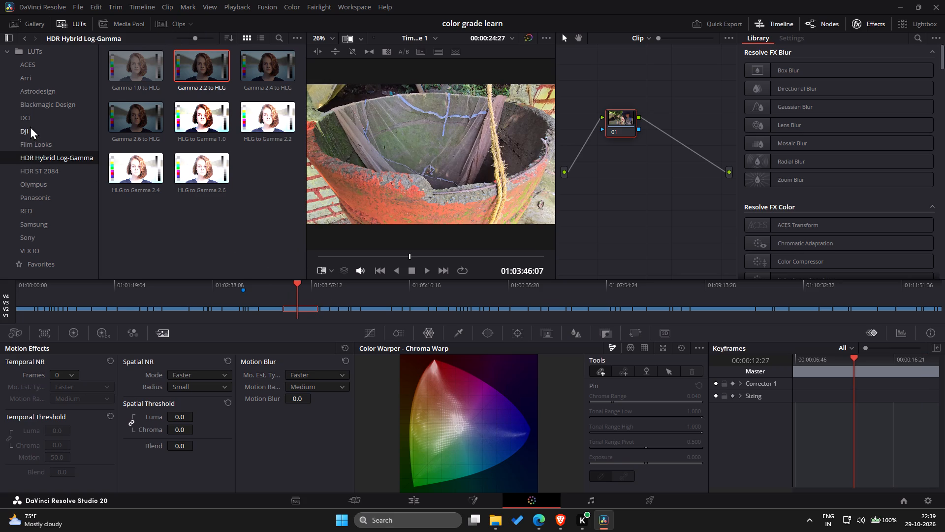
Examine Bin 5 in the Media Pool in place of the LUT browser, and hide the pool again.
{"action": "left_click", "coordinate": [79, 14]}
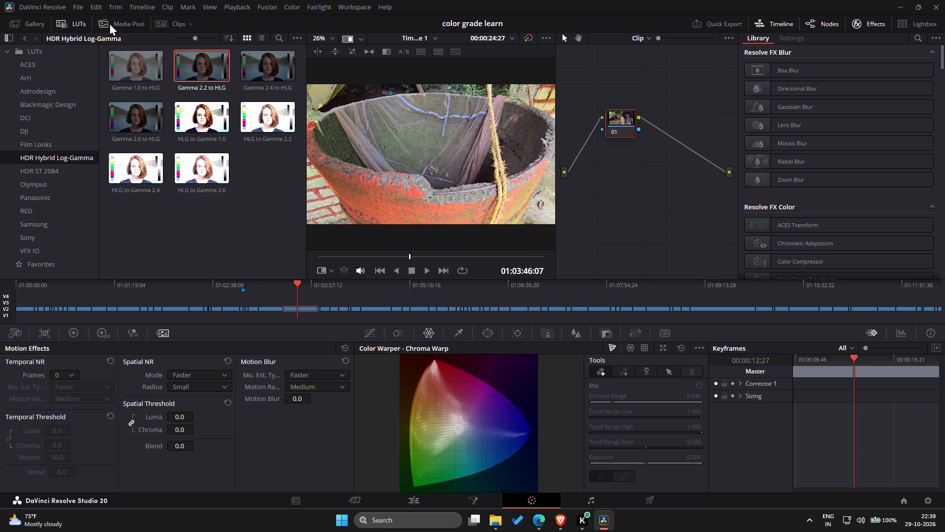
{"action": "left_click", "coordinate": [109, 23]}
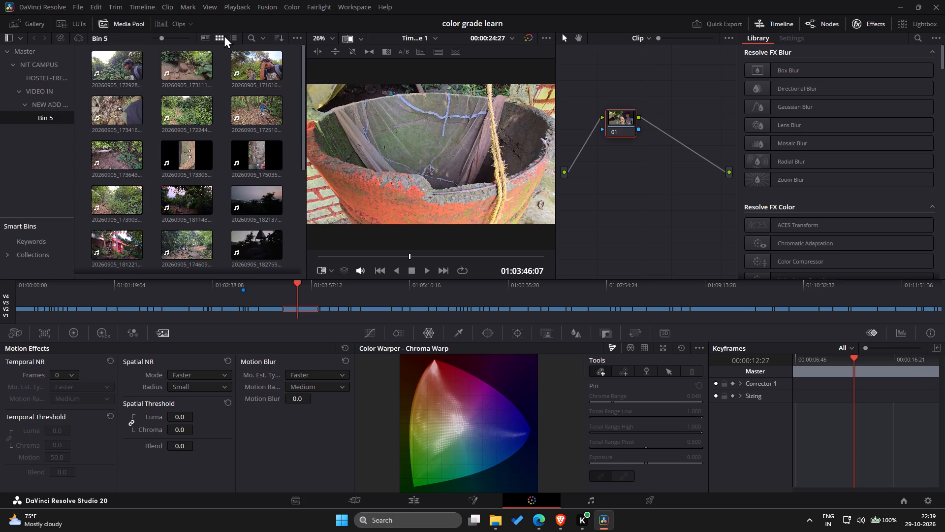
{"action": "left_click", "coordinate": [224, 35]}
{"action": "left_click", "coordinate": [429, 35]}
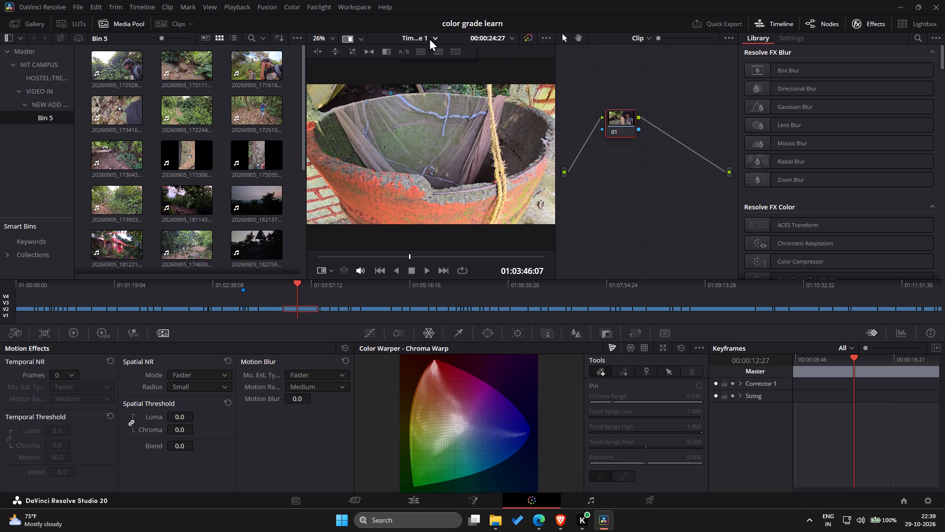
{"action": "left_click", "coordinate": [428, 36]}
{"action": "left_click", "coordinate": [620, 195]}
{"action": "left_click", "coordinate": [16, 38]}
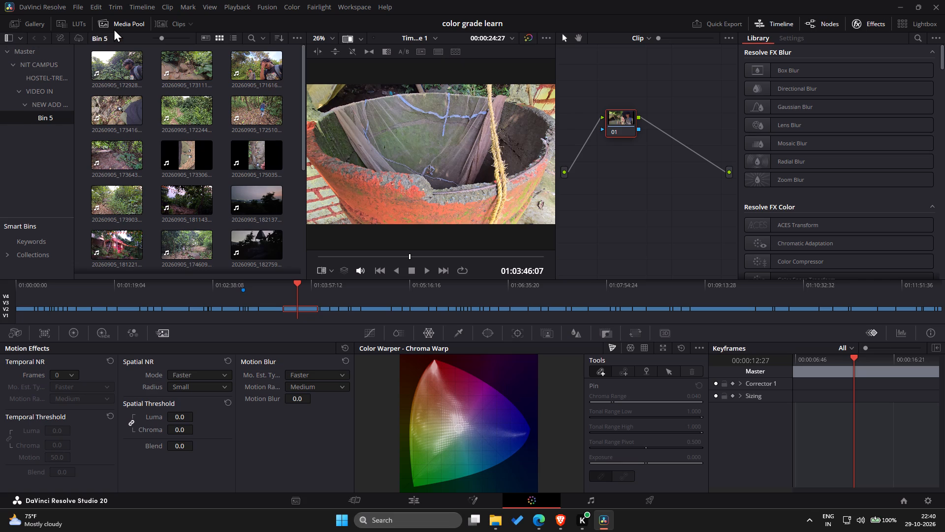
{"action": "left_click", "coordinate": [115, 28]}
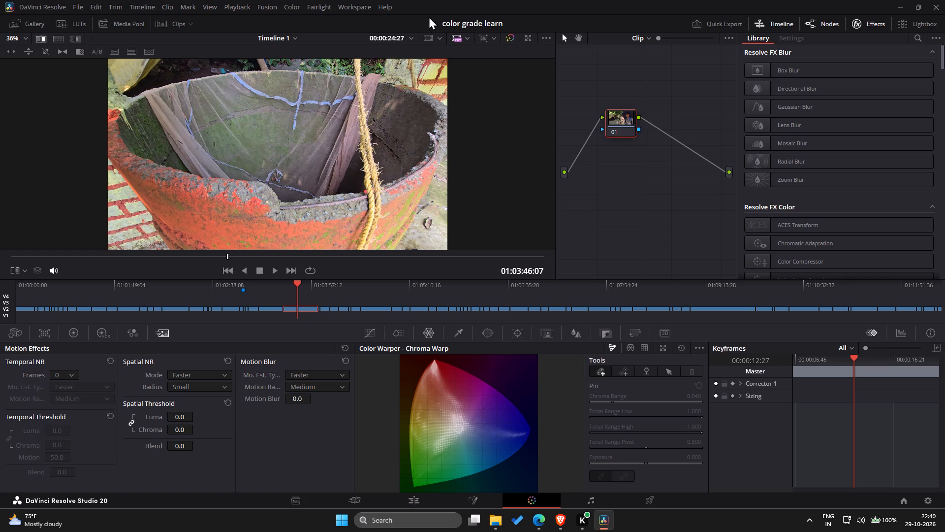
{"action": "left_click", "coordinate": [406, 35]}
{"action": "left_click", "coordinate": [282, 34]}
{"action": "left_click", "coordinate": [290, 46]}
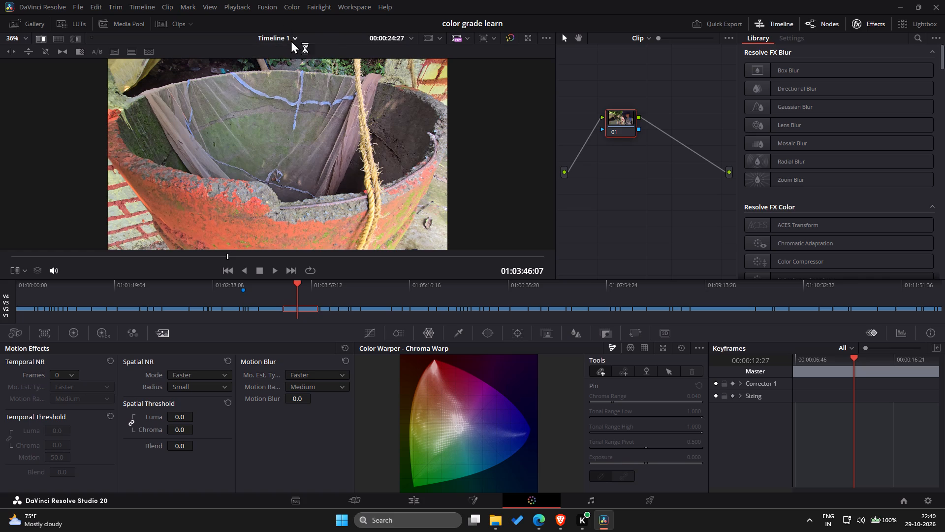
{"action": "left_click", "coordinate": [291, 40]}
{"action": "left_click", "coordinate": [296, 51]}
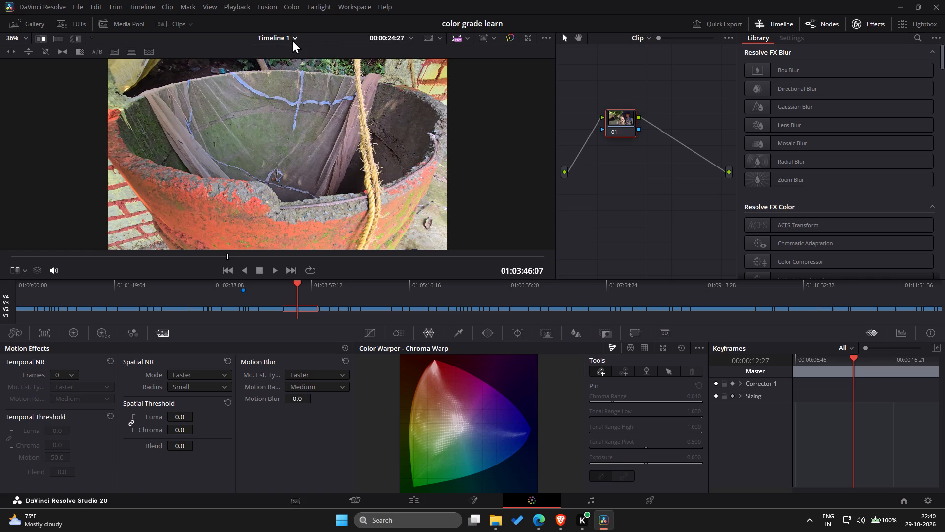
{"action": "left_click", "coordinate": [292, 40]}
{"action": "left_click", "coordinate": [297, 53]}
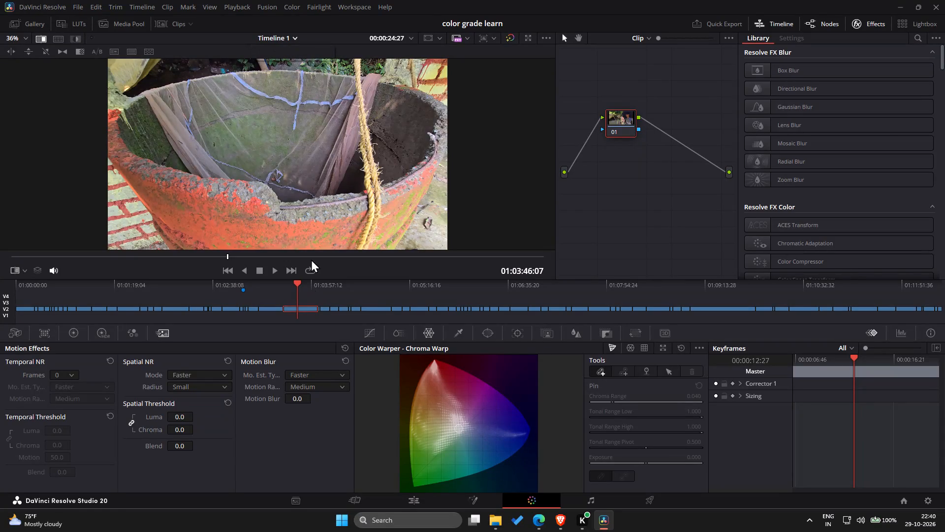
View the clips starting at 01:04:37:14 and 01:05:10:27, ending on the one at 01:05:16:35.
{"action": "left_click", "coordinate": [383, 308]}
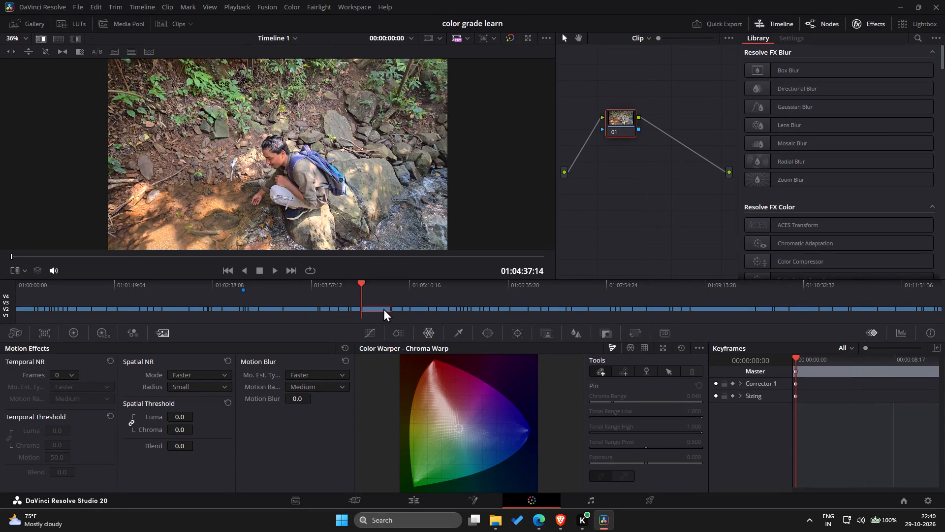
{"action": "left_click", "coordinate": [404, 308]}
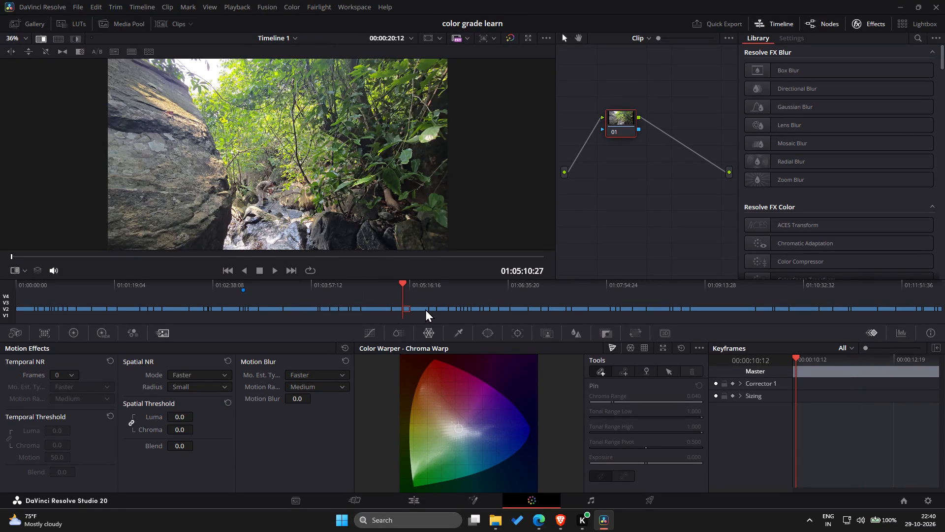
{"action": "left_click", "coordinate": [425, 309]}
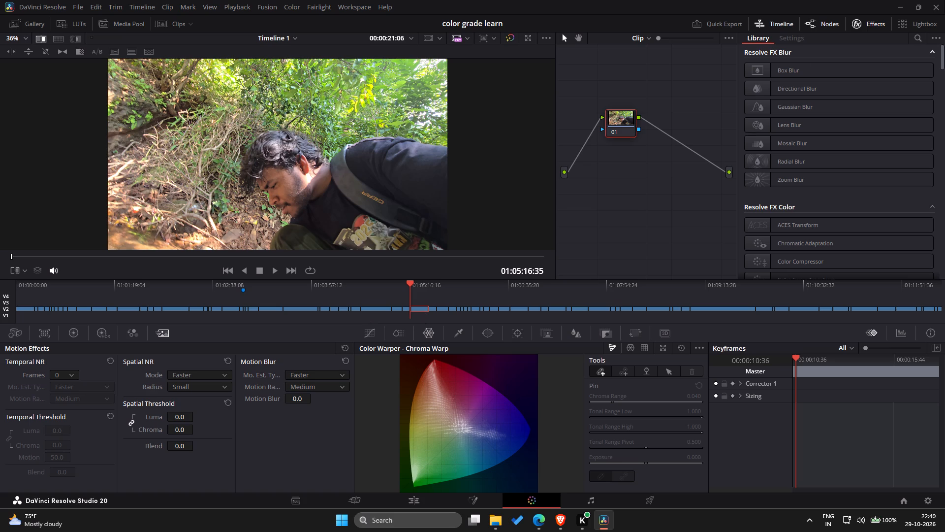
{"action": "scroll", "coordinate": [941, 0], "scroll_direction": "up", "scroll_amount": 1}
Compare the clip with and without its grade by toggling Bypass Color Grades and Fusion Effects, leaving the bypass off.
{"action": "left_click", "coordinate": [510, 38]}
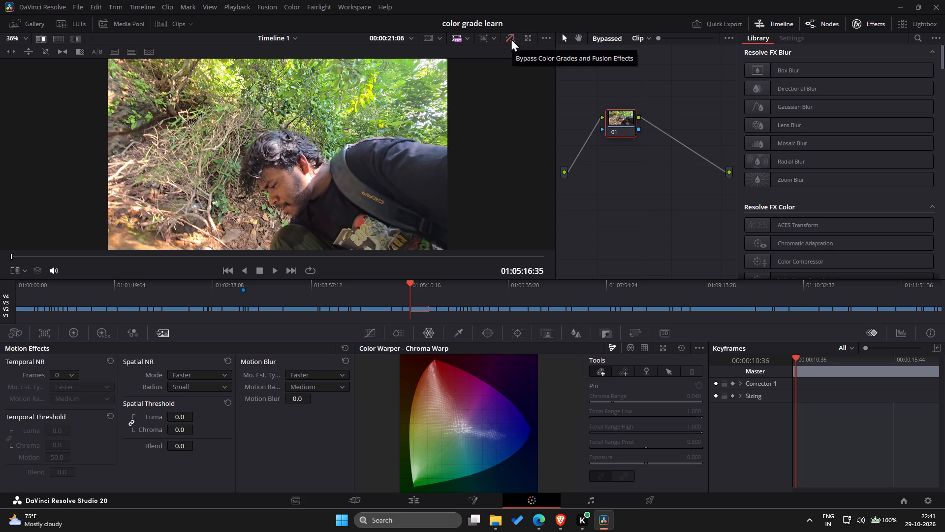
{"action": "left_click", "coordinate": [511, 38]}
{"action": "left_click", "coordinate": [511, 38]}
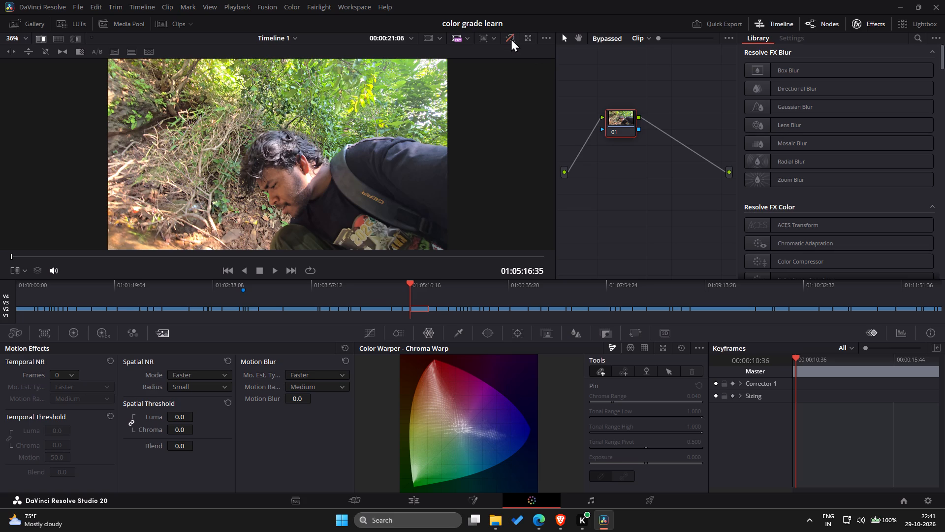
{"action": "left_click", "coordinate": [511, 38]}
Expand the viewer across the full width to inspect the frame, and restore the normal layout.
{"action": "left_click", "coordinate": [527, 38]}
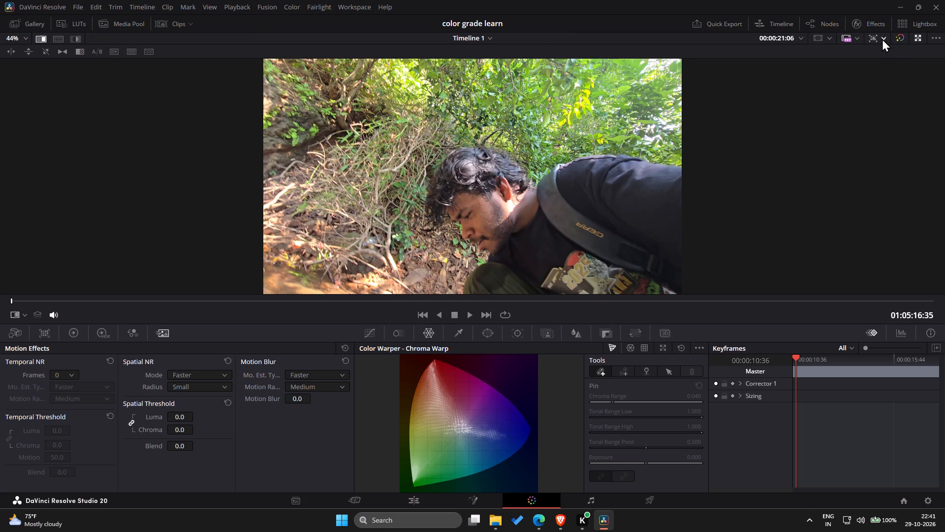
{"action": "left_click", "coordinate": [871, 31]}
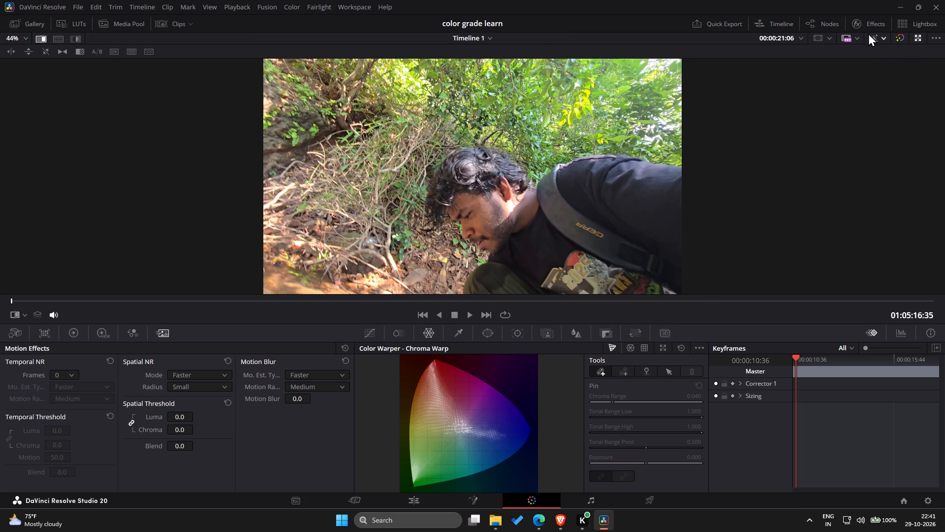
{"action": "left_click", "coordinate": [868, 33]}
{"action": "left_click", "coordinate": [869, 36]}
{"action": "left_click", "coordinate": [919, 36]}
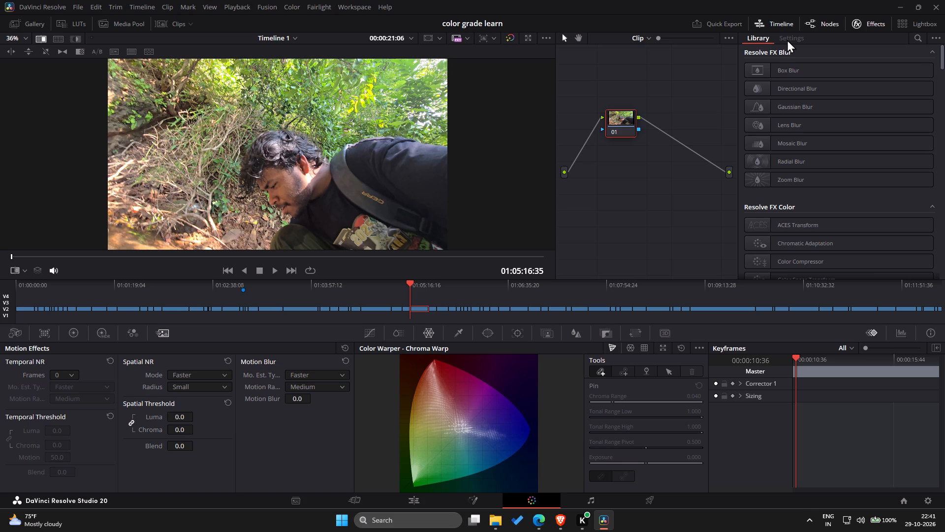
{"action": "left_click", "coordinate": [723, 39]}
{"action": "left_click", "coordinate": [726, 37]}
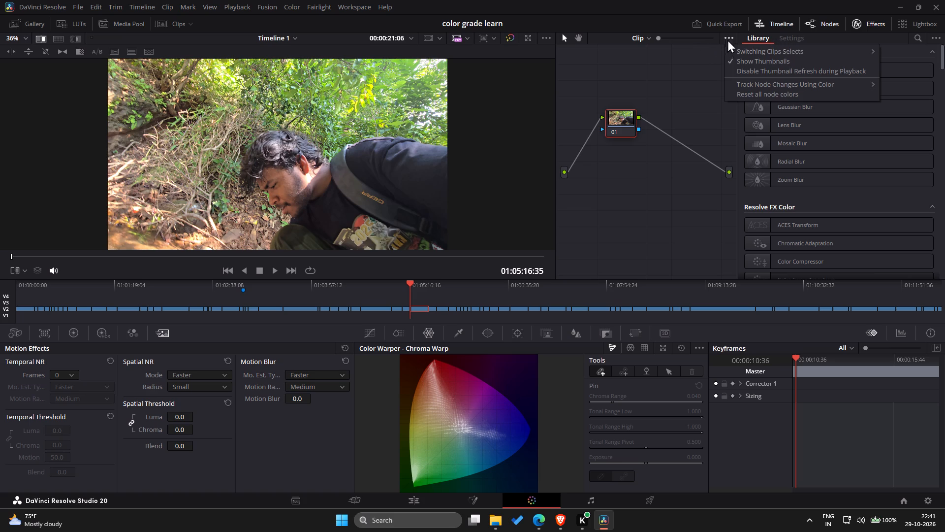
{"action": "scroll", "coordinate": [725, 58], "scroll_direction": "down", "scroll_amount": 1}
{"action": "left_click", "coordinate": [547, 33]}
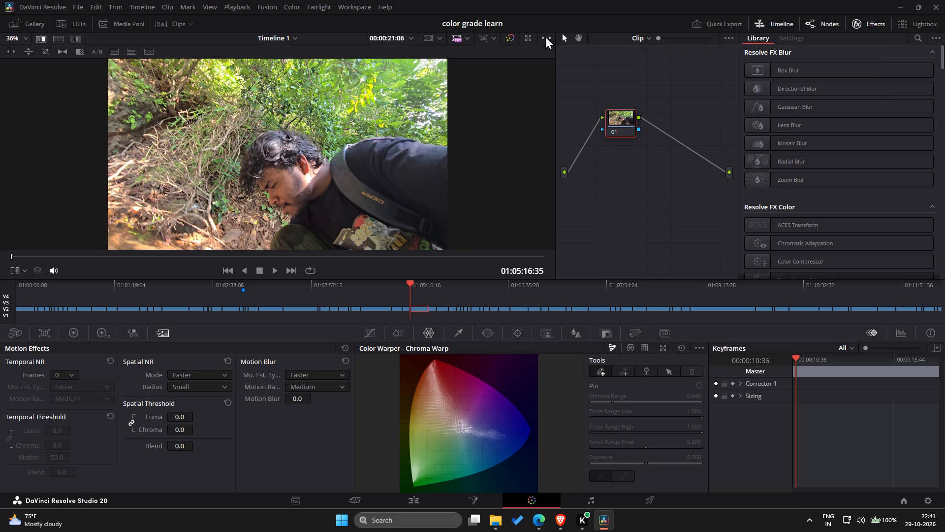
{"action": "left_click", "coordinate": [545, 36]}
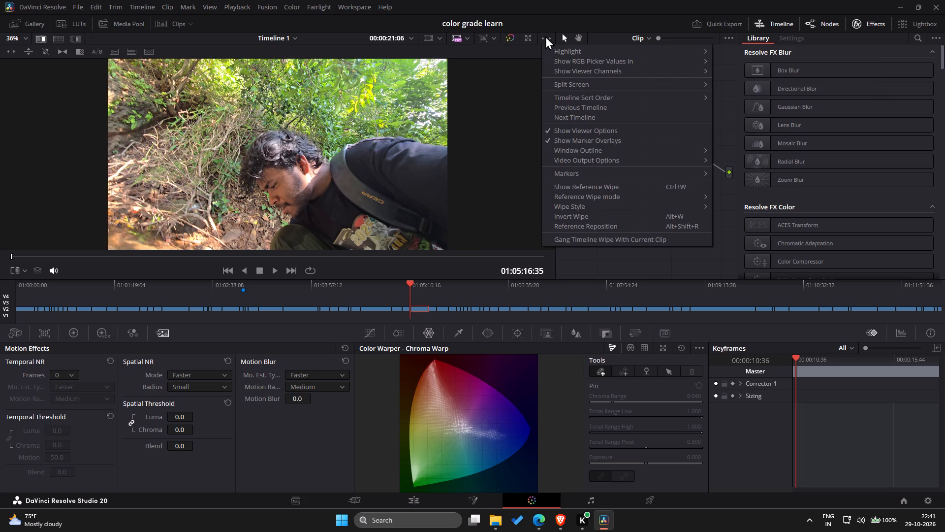
Activate the node editor's hand tool and move node 01 slightly lower in the clip's node graph.
{"action": "left_click", "coordinate": [581, 36]}
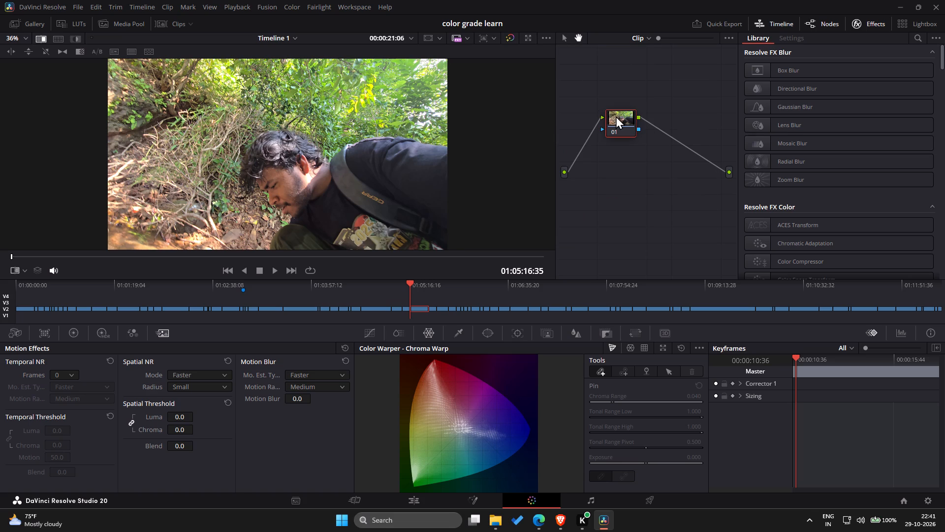
{"action": "left_click_drag", "start_coordinate": [616, 116], "coordinate": [615, 132]}
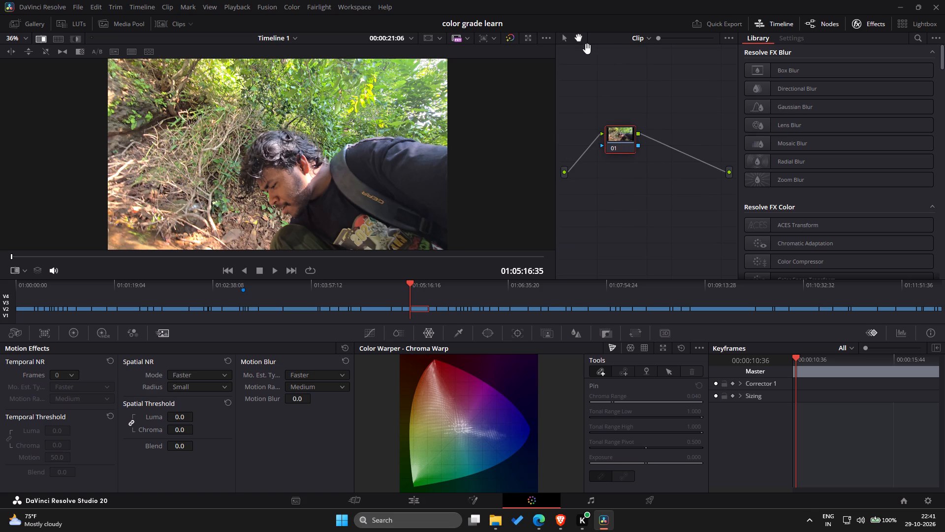
{"action": "left_click", "coordinate": [577, 39]}
{"action": "left_click_drag", "start_coordinate": [618, 143], "coordinate": [598, 162]}
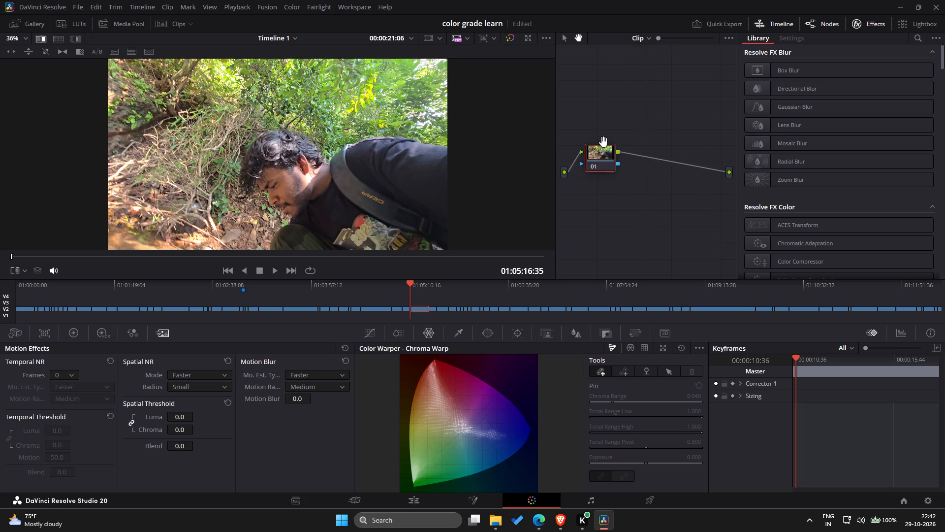
{"action": "left_click_drag", "start_coordinate": [603, 148], "coordinate": [633, 137]}
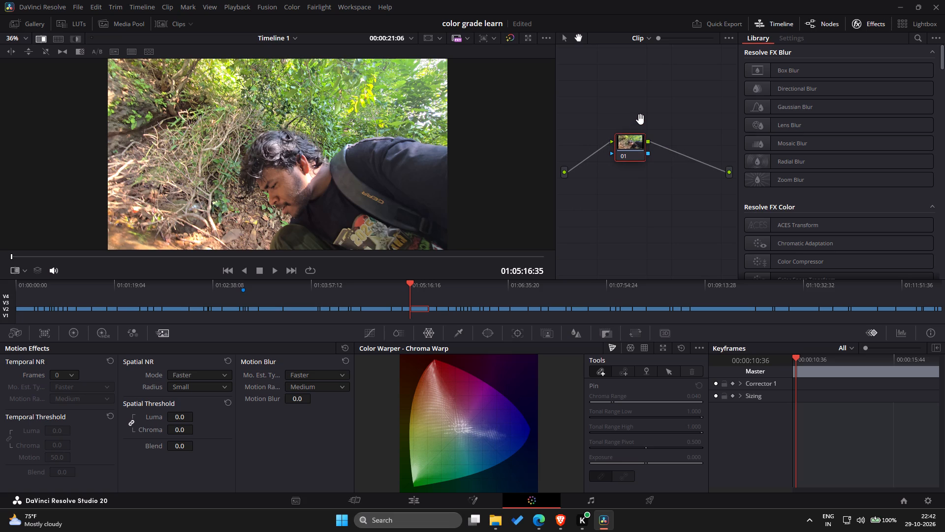
Pan the node graph around node 01 with the hand tool, and bring the whole graph back into view.
{"action": "left_click_drag", "start_coordinate": [653, 95], "coordinate": [649, 95]}
{"action": "left_click_drag", "start_coordinate": [649, 95], "coordinate": [658, 119]}
{"action": "left_click_drag", "start_coordinate": [660, 113], "coordinate": [678, 121]}
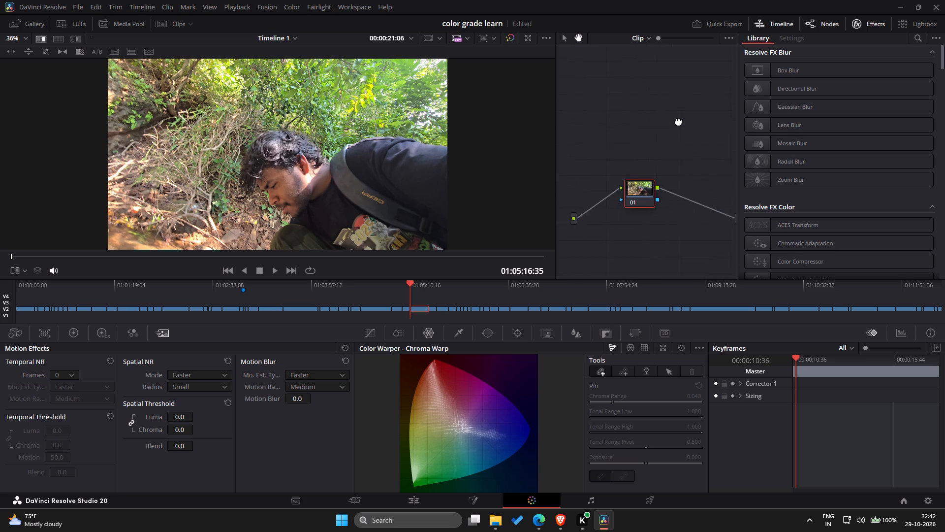
{"action": "left_click_drag", "start_coordinate": [678, 121], "coordinate": [672, 102]}
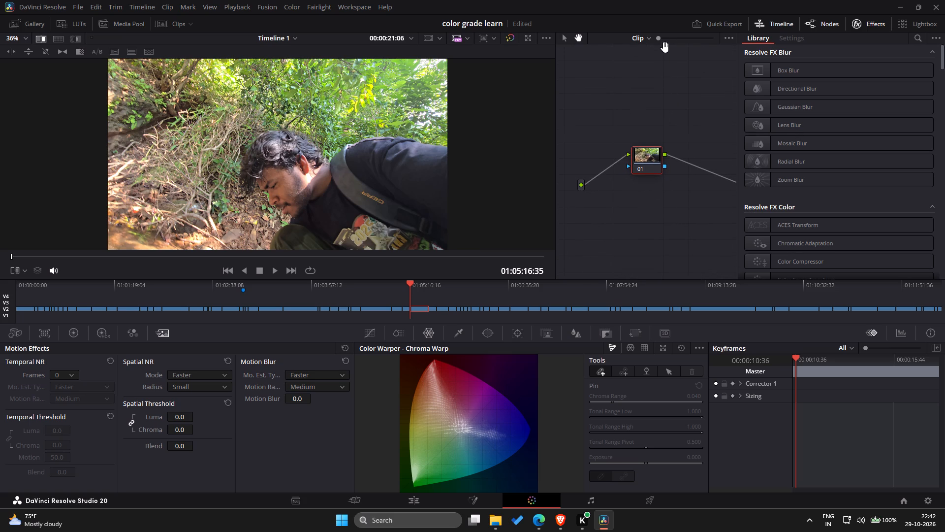
{"action": "left_click_drag", "start_coordinate": [657, 37], "coordinate": [624, 49]}
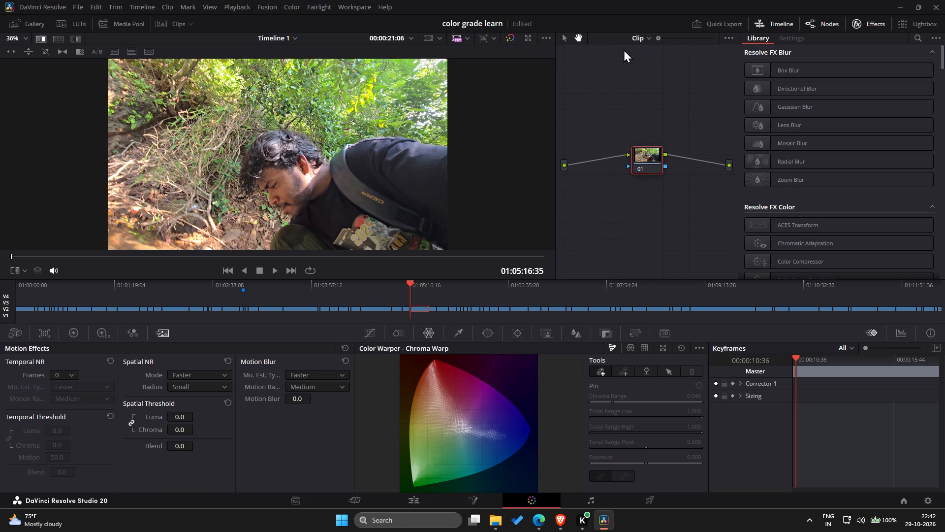
{"action": "left_click_drag", "start_coordinate": [624, 49], "coordinate": [616, 49]}
Return the node editor to selection mode and examine the node graph by panning around node 01.
{"action": "left_click", "coordinate": [563, 41]}
{"action": "left_click", "coordinate": [616, 93]}
{"action": "left_click_drag", "start_coordinate": [656, 107], "coordinate": [675, 122]}
{"action": "left_click", "coordinate": [627, 90]}
{"action": "middle_click_drag", "start_coordinate": [625, 90], "coordinate": [613, 135]}
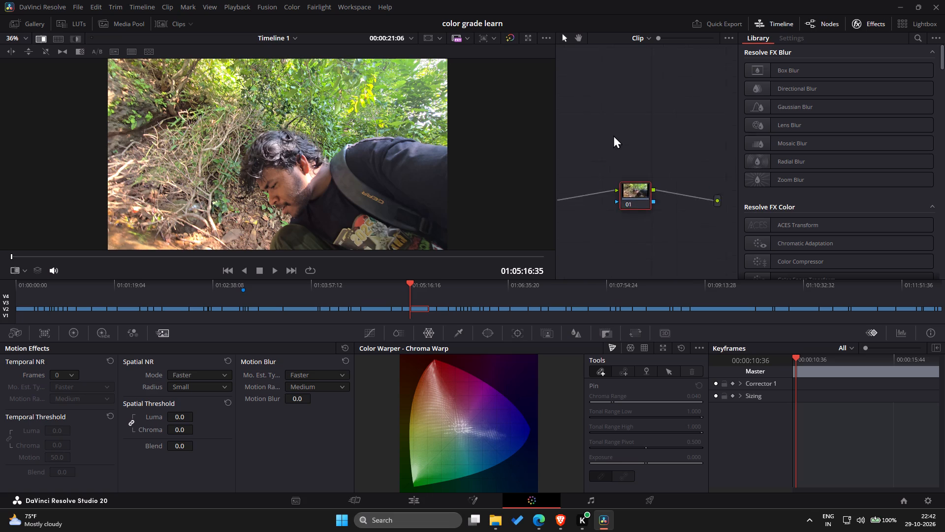
{"action": "middle_click_drag", "start_coordinate": [613, 135], "coordinate": [610, 112]}
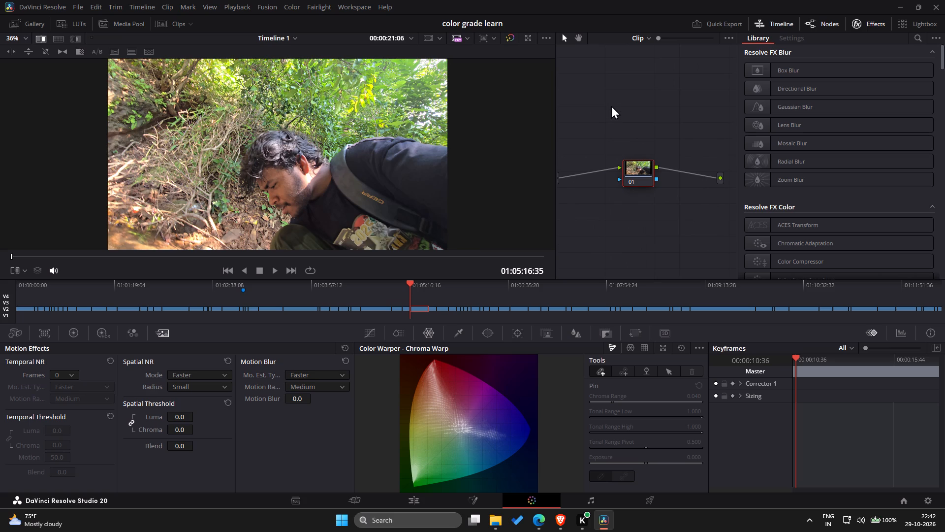
{"action": "scroll", "coordinate": [613, 100], "scroll_direction": "down", "scroll_amount": 1}
{"action": "middle_click_drag", "start_coordinate": [613, 100], "coordinate": [631, 104]}
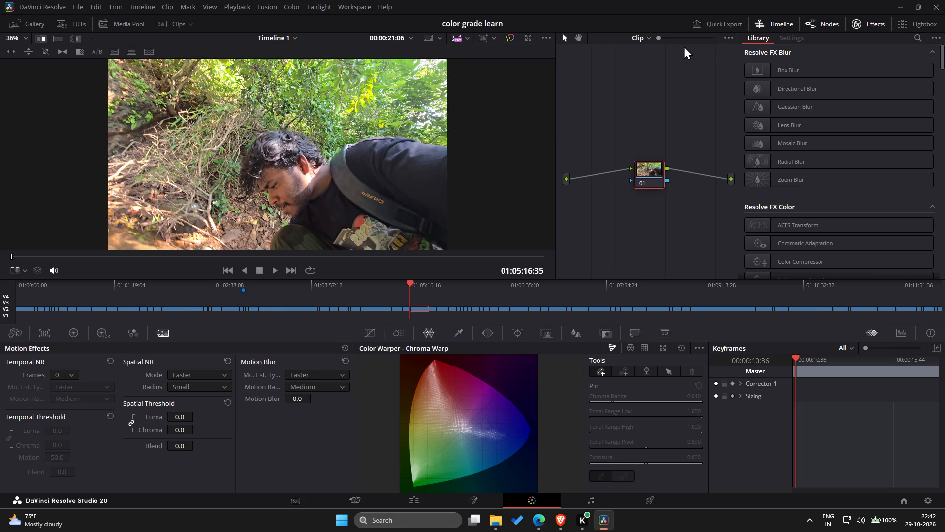
{"action": "left_click", "coordinate": [655, 94]}
{"action": "middle_click_drag", "start_coordinate": [655, 95], "coordinate": [676, 106]}
{"action": "scroll", "coordinate": [655, 95], "scroll_direction": "down", "scroll_amount": 1}
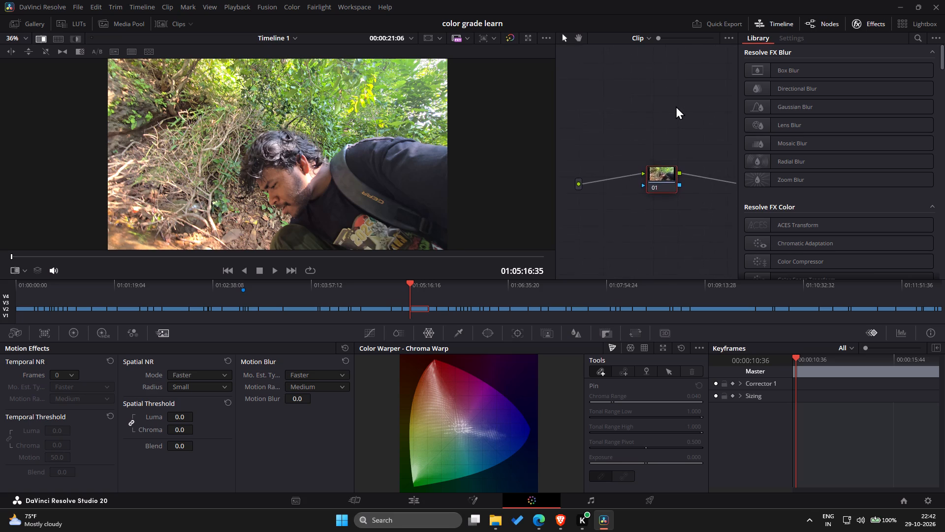
{"action": "middle_click_drag", "start_coordinate": [676, 106], "coordinate": [684, 233]}
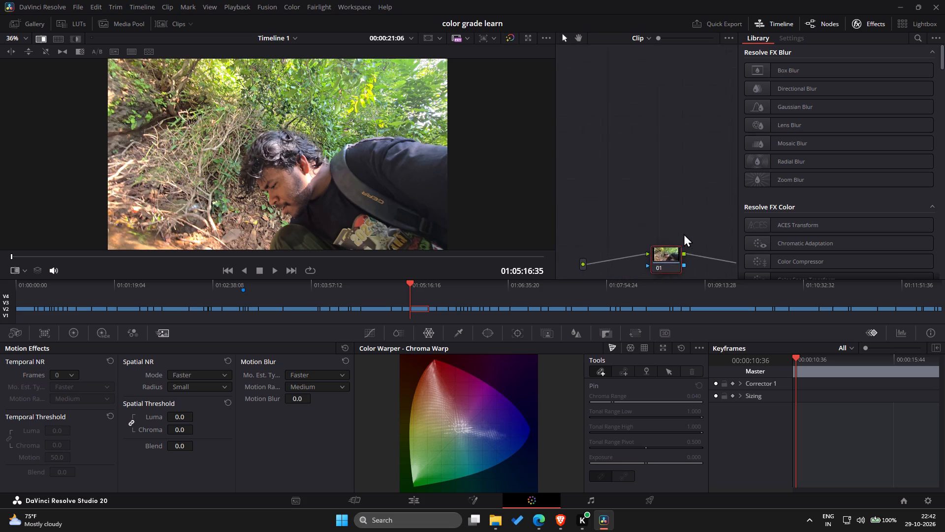
{"action": "middle_click_drag", "start_coordinate": [684, 233], "coordinate": [659, 152]}
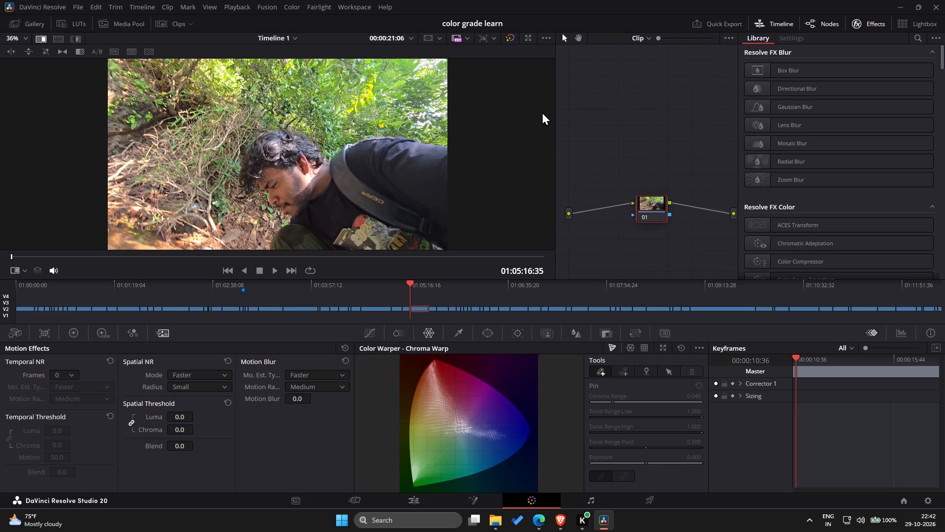
Widen the node editor by narrowing the viewer beside it.
{"action": "left_click_drag", "start_coordinate": [556, 115], "coordinate": [462, 117]}
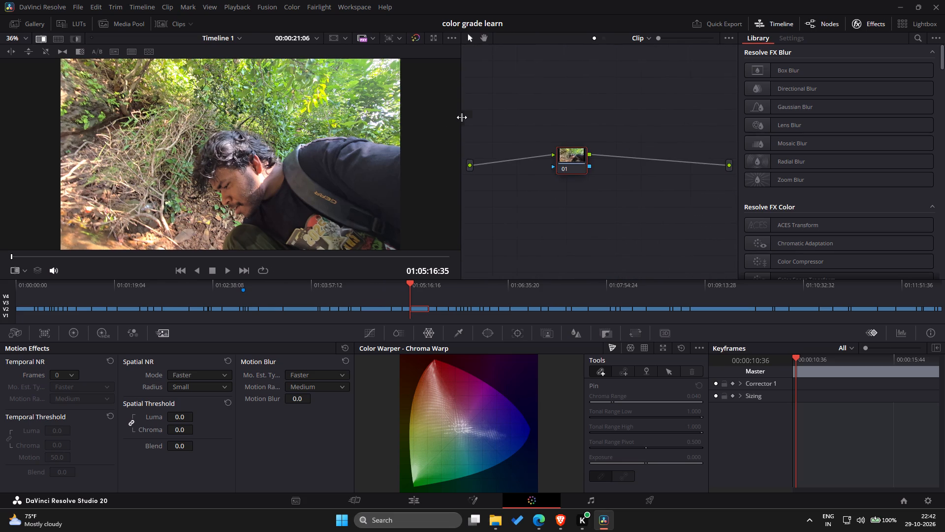
{"action": "left_click_drag", "start_coordinate": [462, 117], "coordinate": [461, 117]}
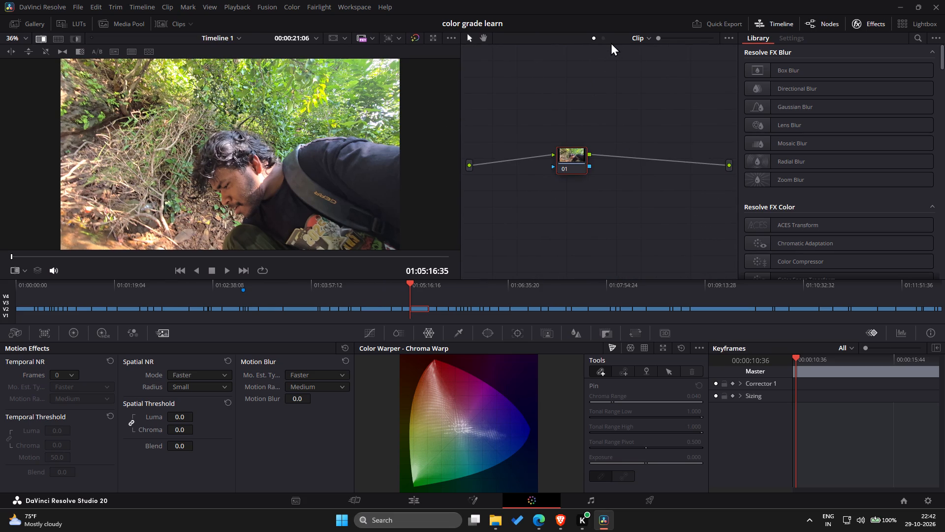
Compare the Clip and Timeline node graphs by switching between them, ending on the Clip graph.
{"action": "left_click", "coordinate": [606, 37]}
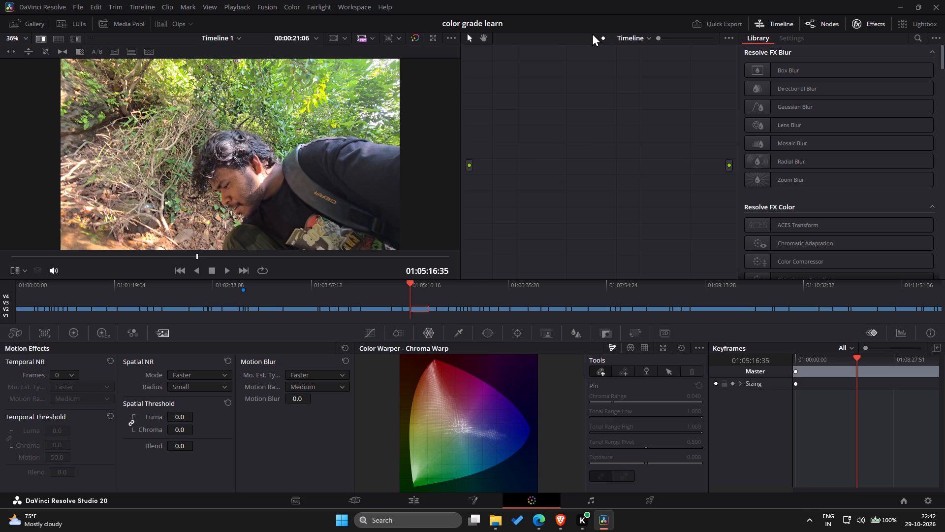
{"action": "left_click", "coordinate": [592, 33]}
{"action": "left_click_drag", "start_coordinate": [592, 33], "coordinate": [590, 37]}
{"action": "left_click", "coordinate": [590, 38]}
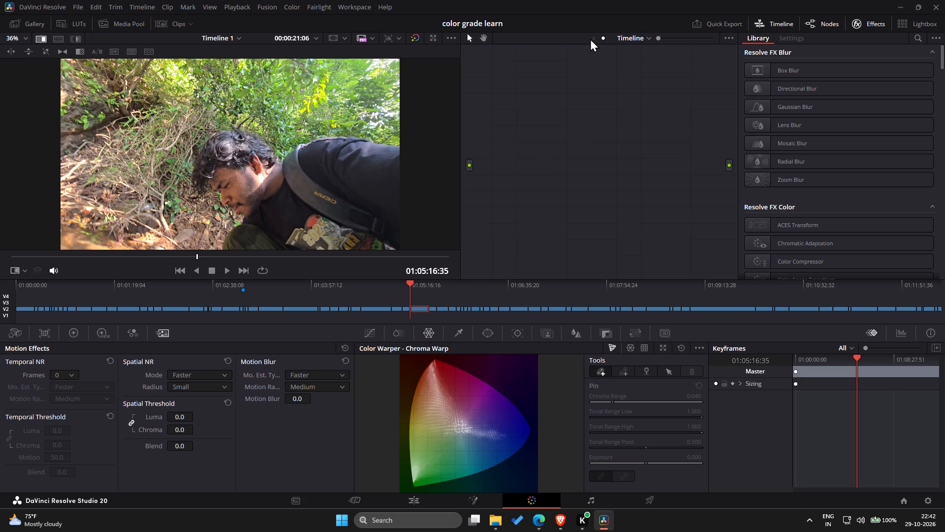
{"action": "left_click", "coordinate": [594, 39]}
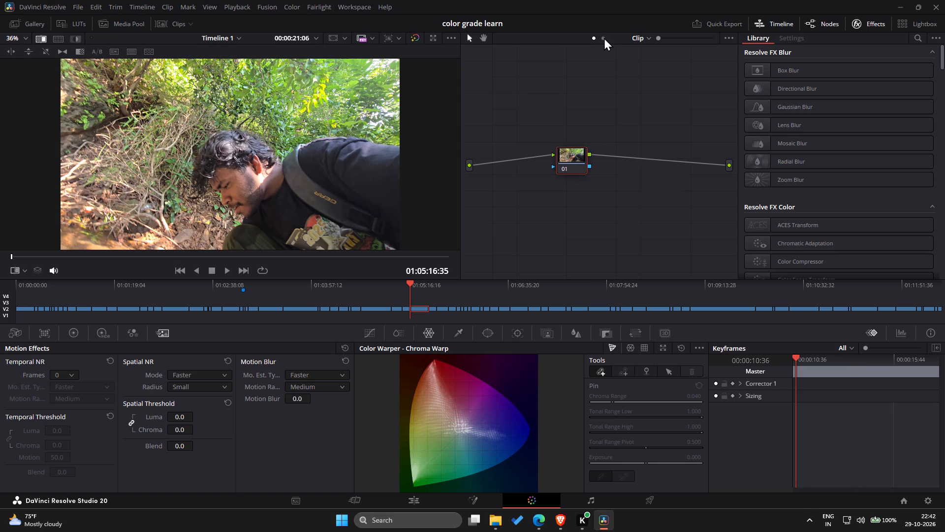
{"action": "left_click", "coordinate": [604, 37]}
{"action": "left_click", "coordinate": [595, 39]}
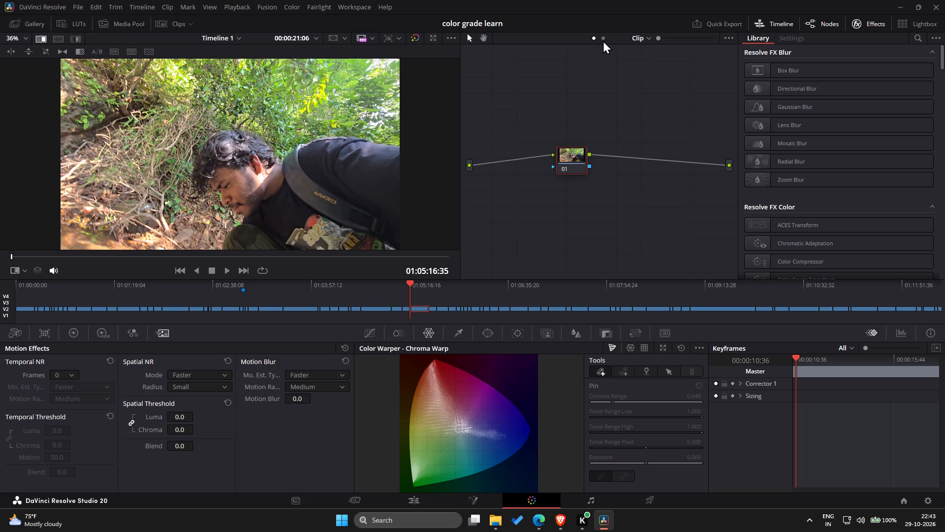
{"action": "left_click", "coordinate": [601, 37]}
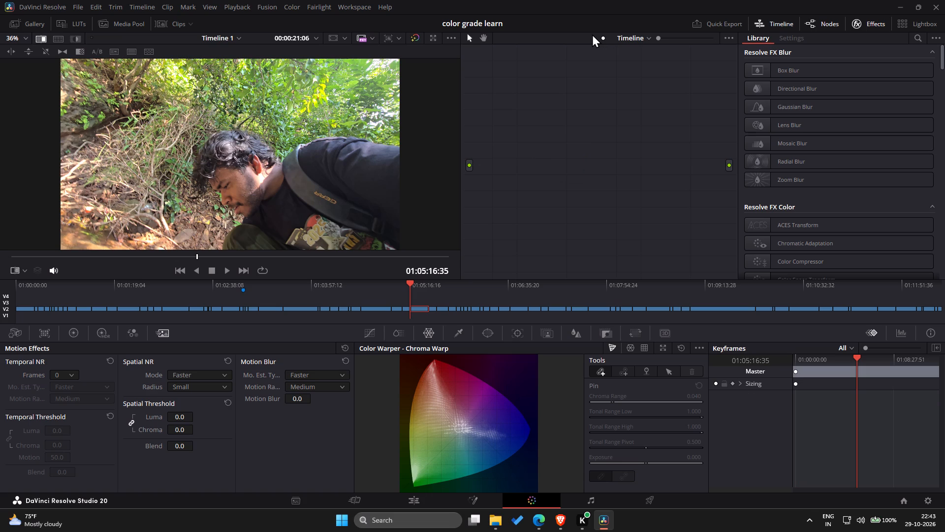
{"action": "left_click", "coordinate": [592, 34]}
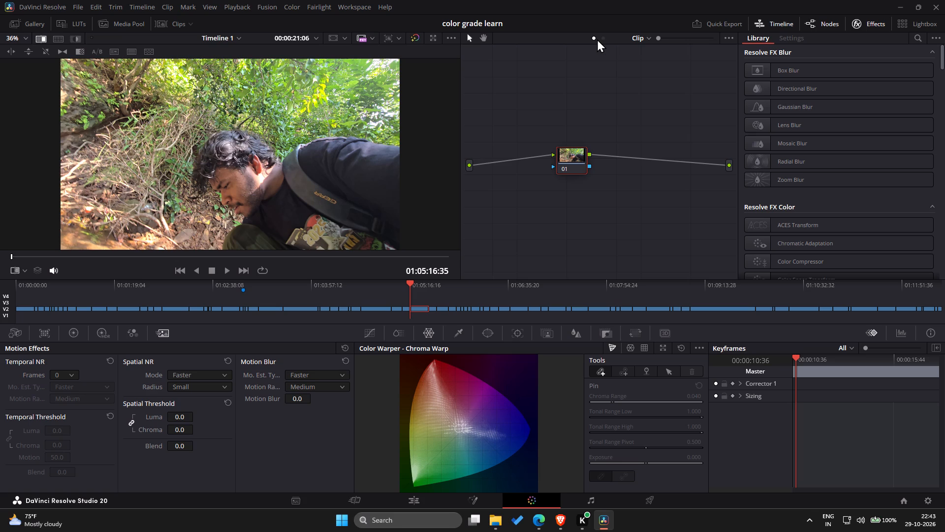
View node 01 at larger sizes in the node graph, and return it to its smallest size.
{"action": "left_click_drag", "start_coordinate": [661, 35], "coordinate": [688, 43]}
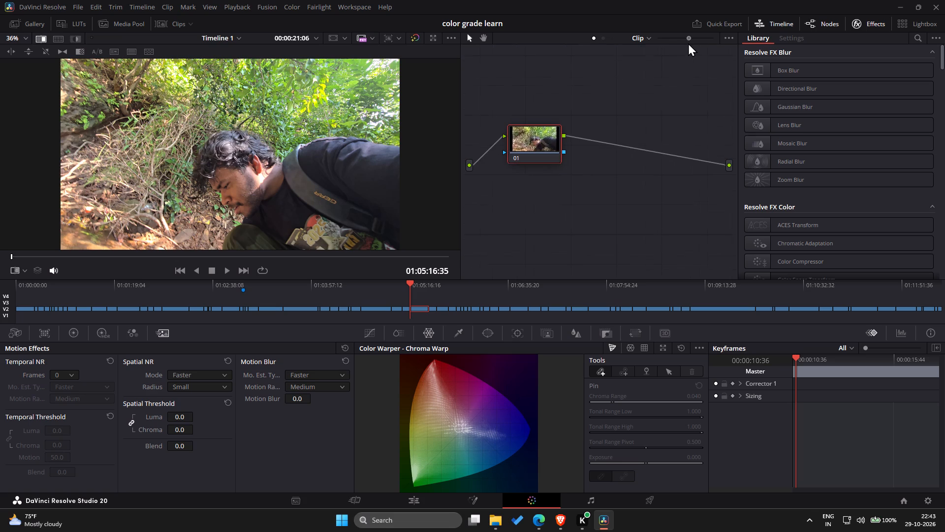
{"action": "left_click_drag", "start_coordinate": [688, 43], "coordinate": [738, 58]}
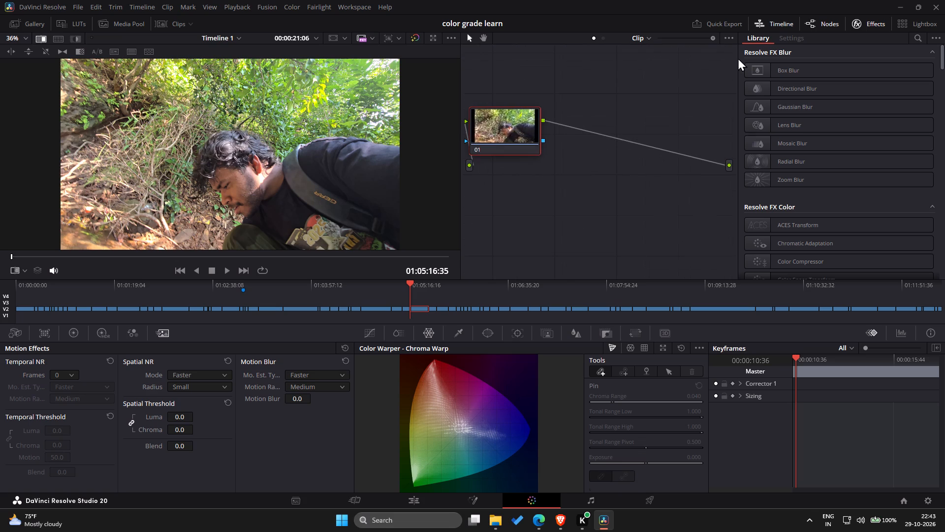
{"action": "left_click_drag", "start_coordinate": [738, 58], "coordinate": [566, 35]}
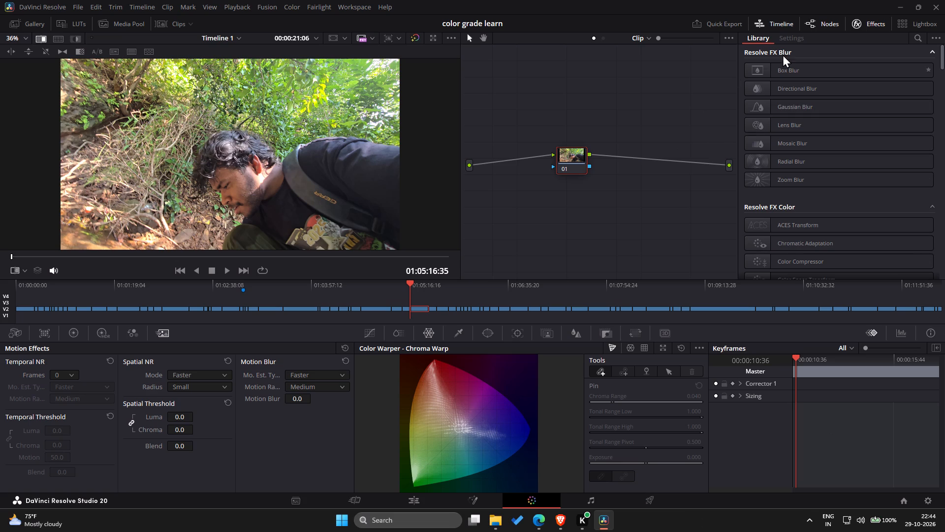
Examine the Quick Export presets for Timeline 1, and close them without exporting.
{"action": "left_click", "coordinate": [711, 21]}
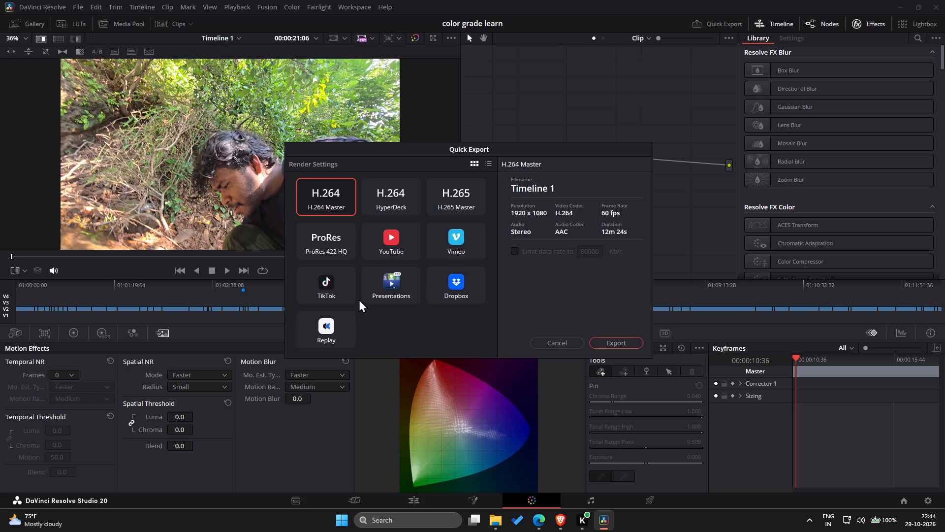
{"action": "left_click", "coordinate": [411, 500]}
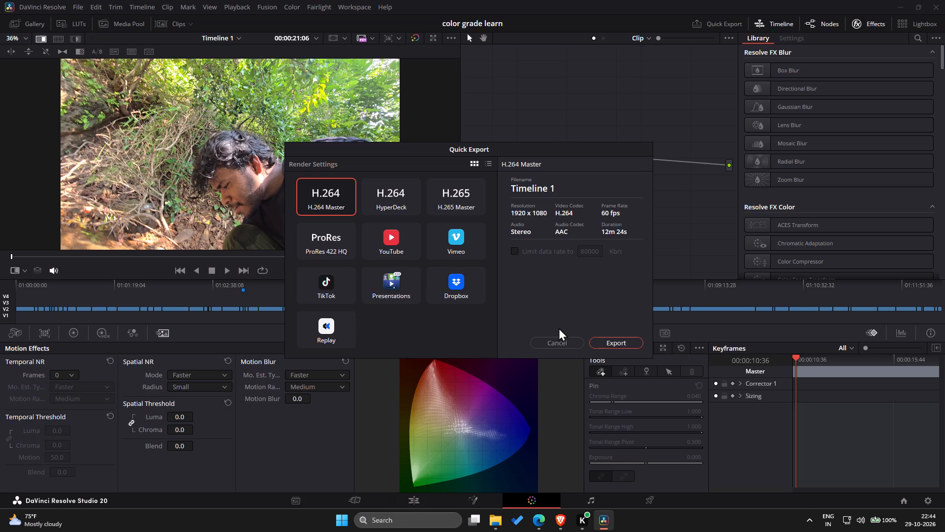
{"action": "left_click", "coordinate": [557, 339]}
Switch to the Edit page.
{"action": "left_click", "coordinate": [413, 508]}
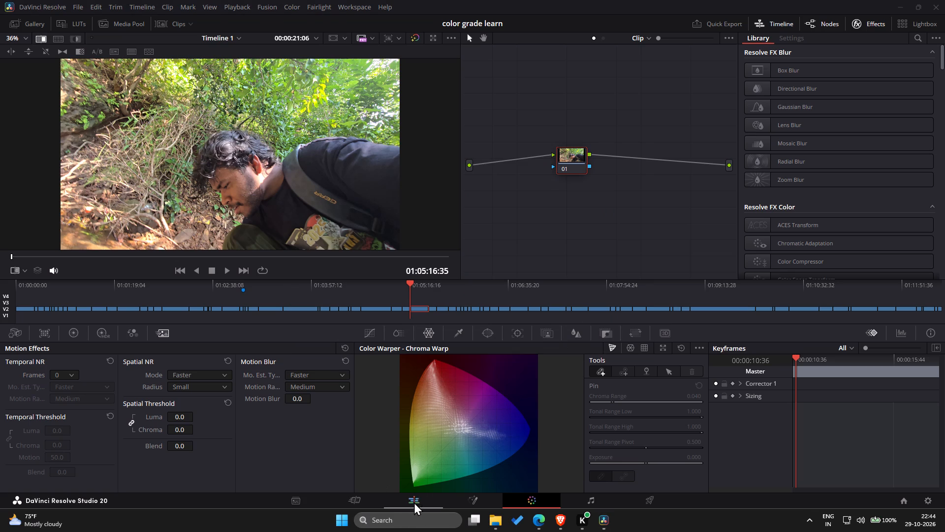
View Timeline 1 on the Edit page, and return to the Color page.
{"action": "left_click", "coordinate": [415, 493]}
{"action": "left_click", "coordinate": [414, 496]}
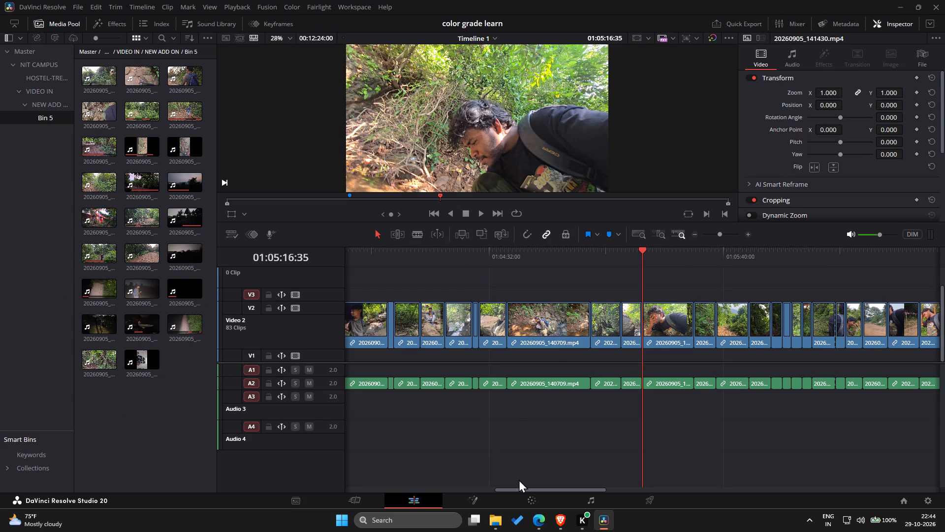
{"action": "left_click", "coordinate": [531, 496]}
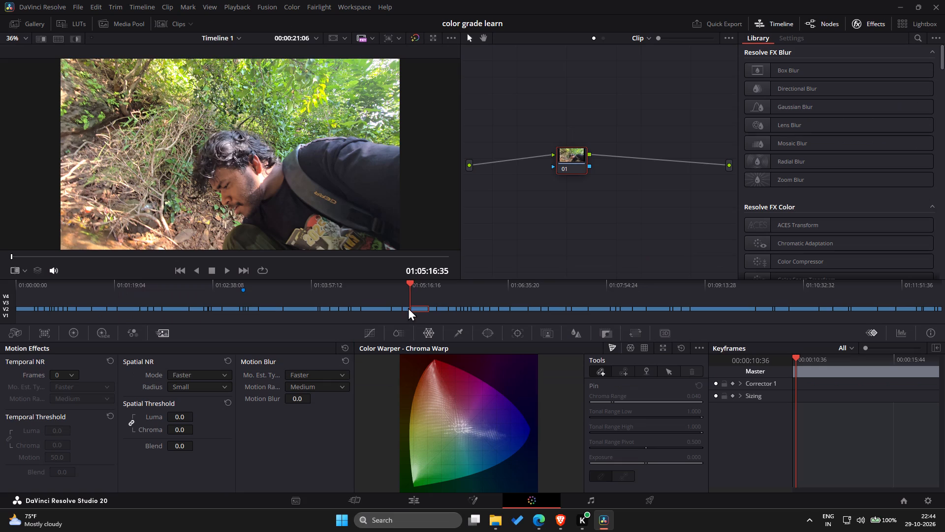
Scrub through Timeline 1 and park the playhead at 01:02:59:04.
{"action": "left_click_drag", "start_coordinate": [410, 281], "coordinate": [454, 306]}
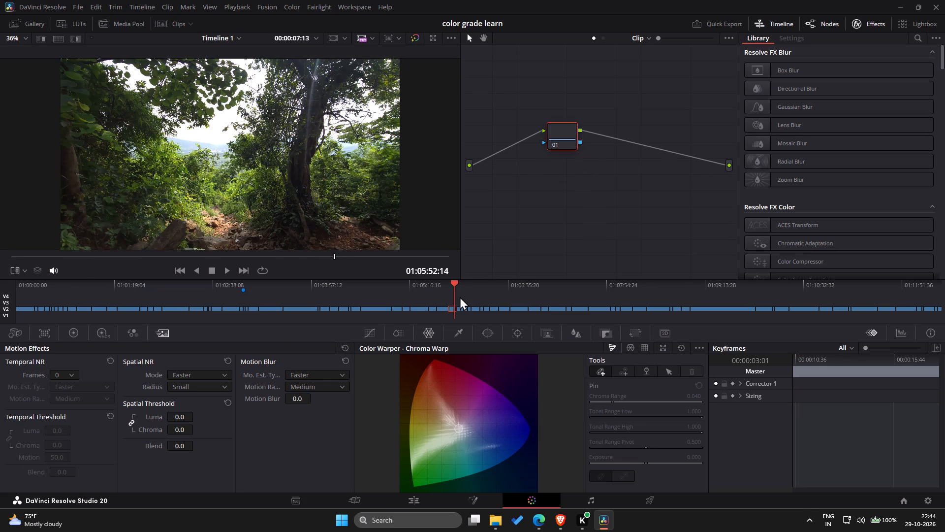
{"action": "left_click_drag", "start_coordinate": [453, 287], "coordinate": [534, 295]}
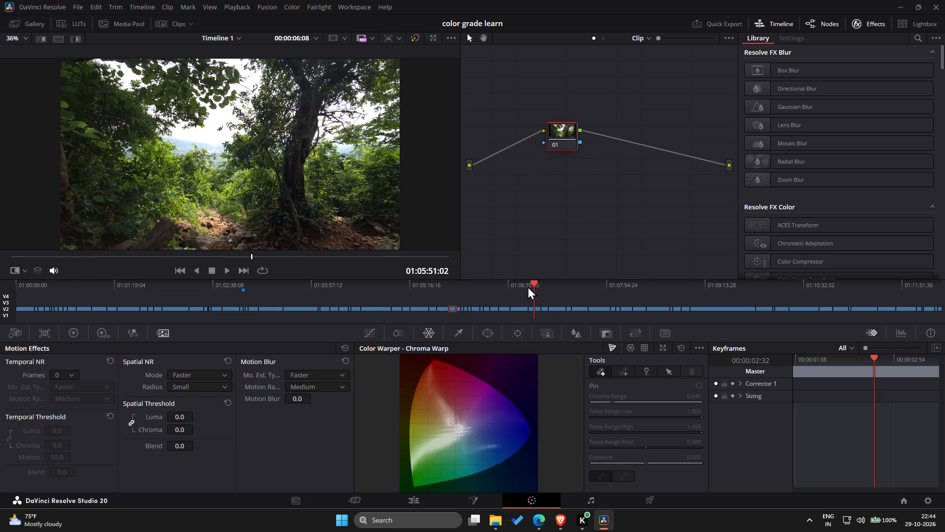
{"action": "left_click_drag", "start_coordinate": [527, 286], "coordinate": [258, 266]}
{"action": "left_click_drag", "start_coordinate": [258, 266], "coordinate": [239, 271]}
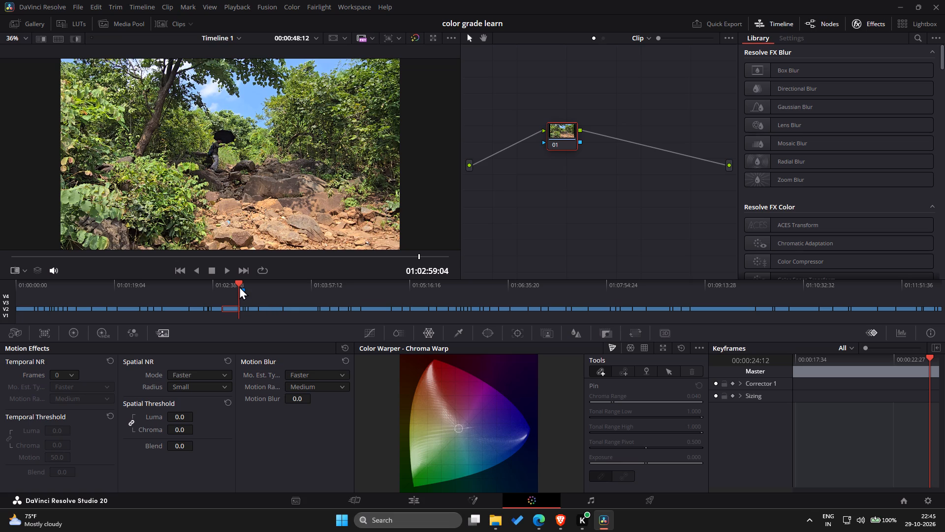
View the Timeline node graph, and return to the Clip node graph.
{"action": "left_click", "coordinate": [601, 33]}
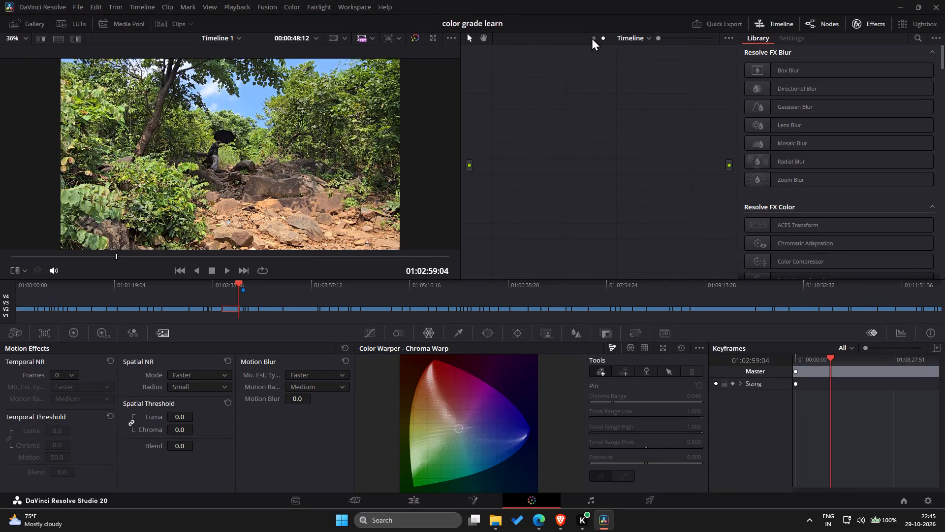
{"action": "left_click", "coordinate": [592, 37]}
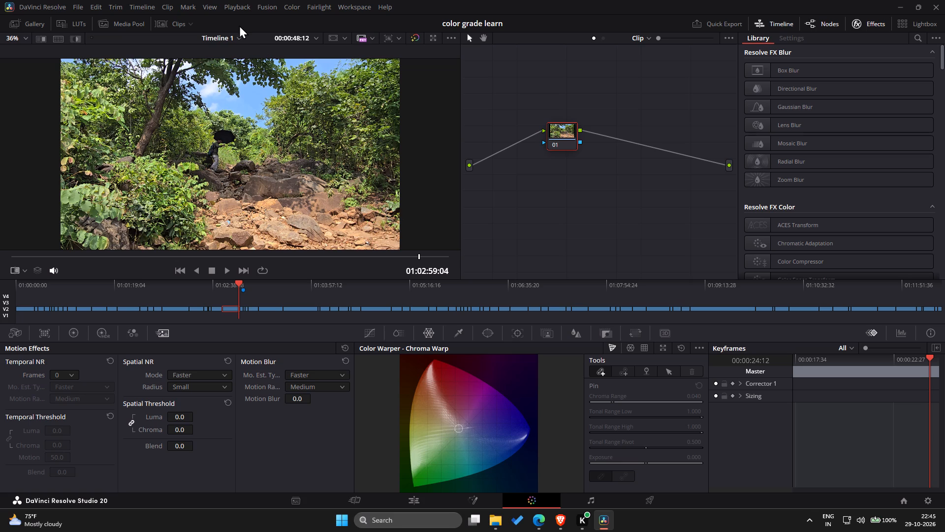
Show the strip of clip thumbnails above the mini timeline.
{"action": "left_click", "coordinate": [163, 21]}
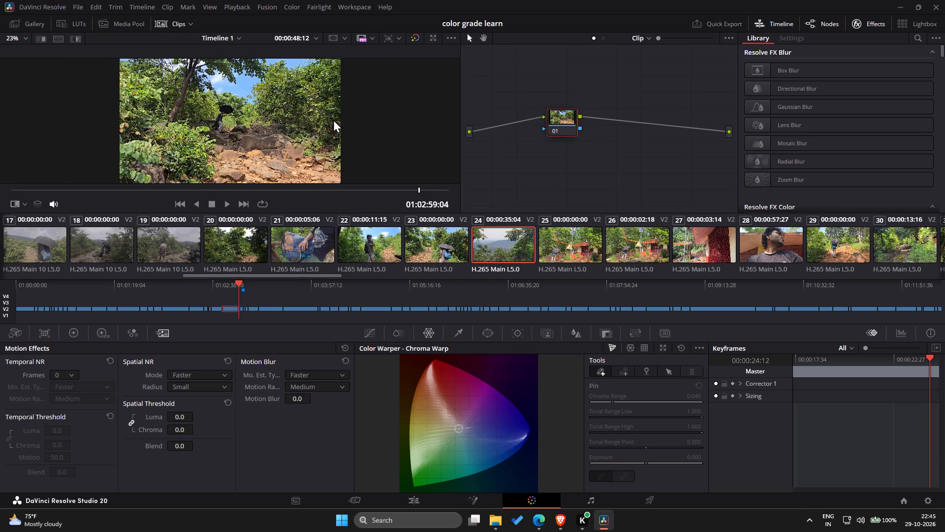
Examine the thumbnails of all clips in Timeline 1, from clip 01 through clip 83.
{"action": "scroll", "coordinate": [313, 237], "scroll_direction": "down", "scroll_amount": 4}
{"action": "scroll", "coordinate": [315, 251], "scroll_direction": "up", "scroll_amount": 3}
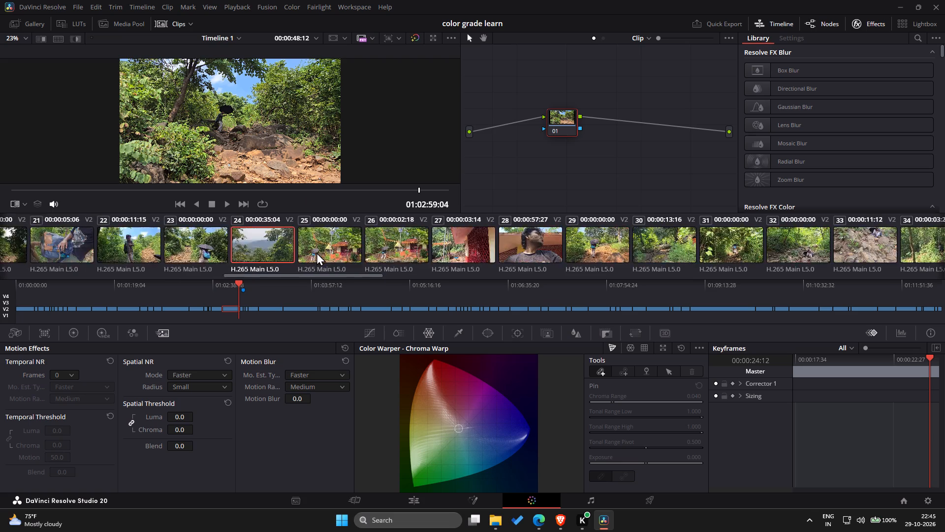
{"action": "scroll", "coordinate": [316, 252], "scroll_direction": "up", "scroll_amount": 17}
{"action": "scroll", "coordinate": [347, 245], "scroll_direction": "up", "scroll_amount": 4}
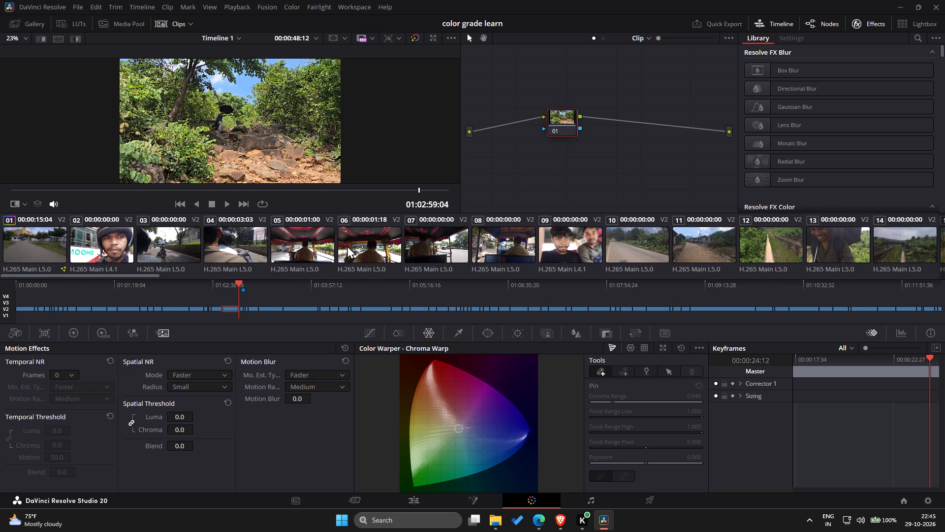
{"action": "scroll", "coordinate": [347, 245], "scroll_direction": "up", "scroll_amount": 3}
{"action": "scroll", "coordinate": [347, 245], "scroll_direction": "down", "scroll_amount": 18}
{"action": "scroll", "coordinate": [349, 258], "scroll_direction": "down", "scroll_amount": 3}
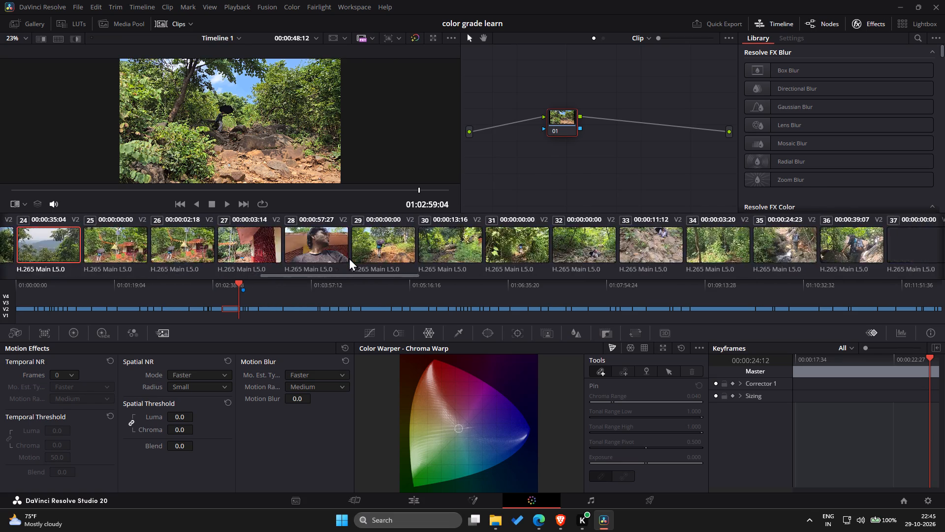
{"action": "scroll", "coordinate": [349, 258], "scroll_direction": "down", "scroll_amount": 16}
{"action": "scroll", "coordinate": [349, 258], "scroll_direction": "down", "scroll_amount": 5}
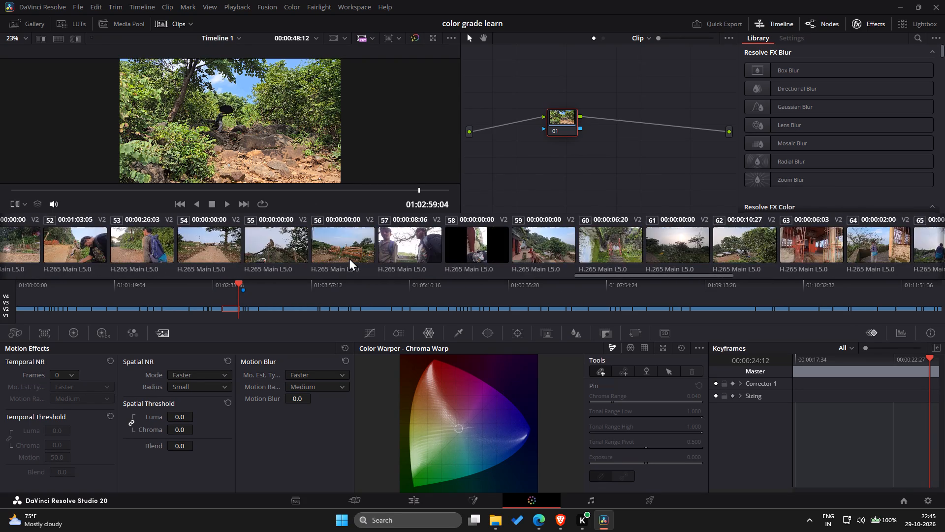
{"action": "scroll", "coordinate": [349, 258], "scroll_direction": "down", "scroll_amount": 15}
{"action": "scroll", "coordinate": [349, 258], "scroll_direction": "down", "scroll_amount": 6}
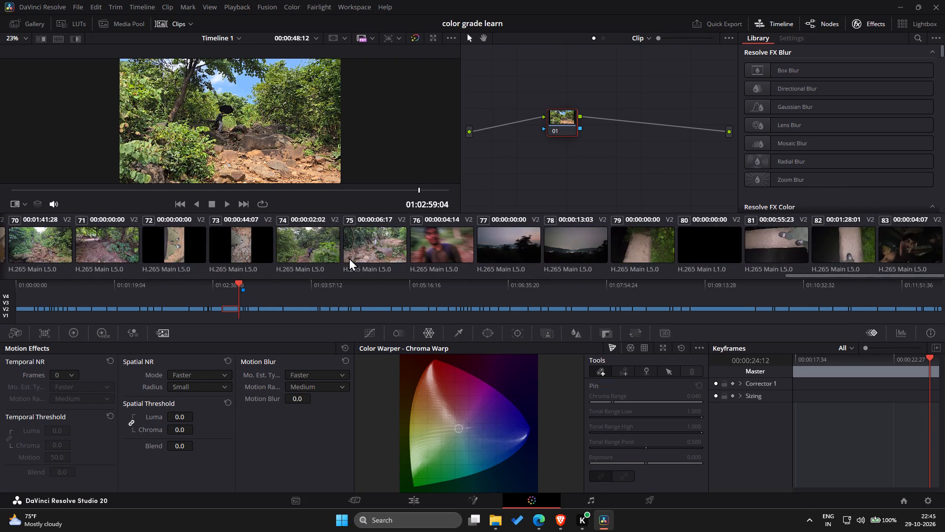
{"action": "scroll", "coordinate": [349, 258], "scroll_direction": "up", "scroll_amount": 12}
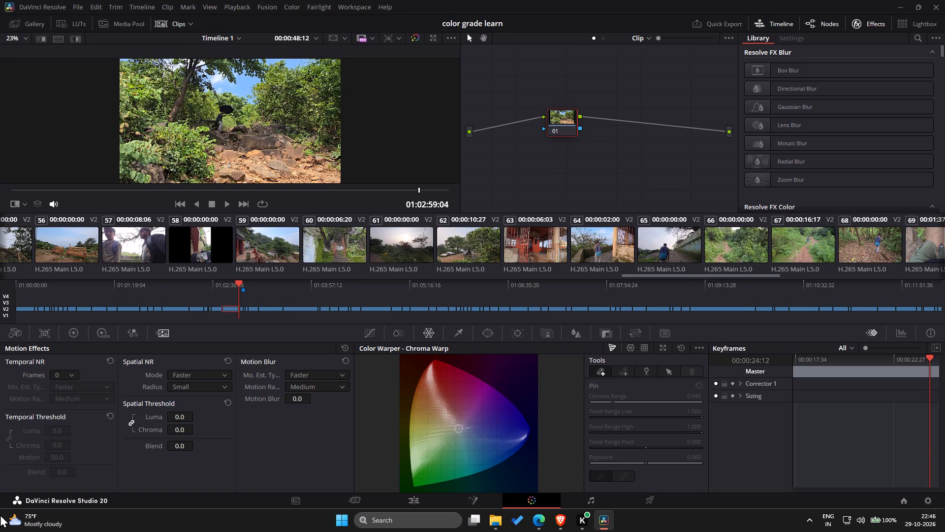
Move the playhead to the start of Timeline 1 at 01:00:00:00 and select clip 01.
{"action": "left_click", "coordinate": [183, 240]}
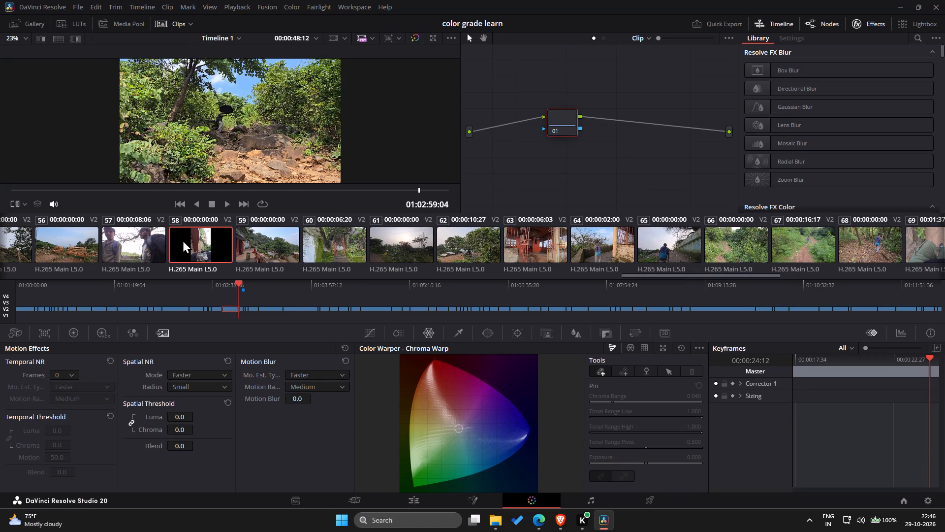
{"action": "left_click", "coordinate": [232, 288]}
{"action": "left_click_drag", "start_coordinate": [232, 288], "coordinate": [0, 287]}
{"action": "left_click", "coordinate": [35, 249]}
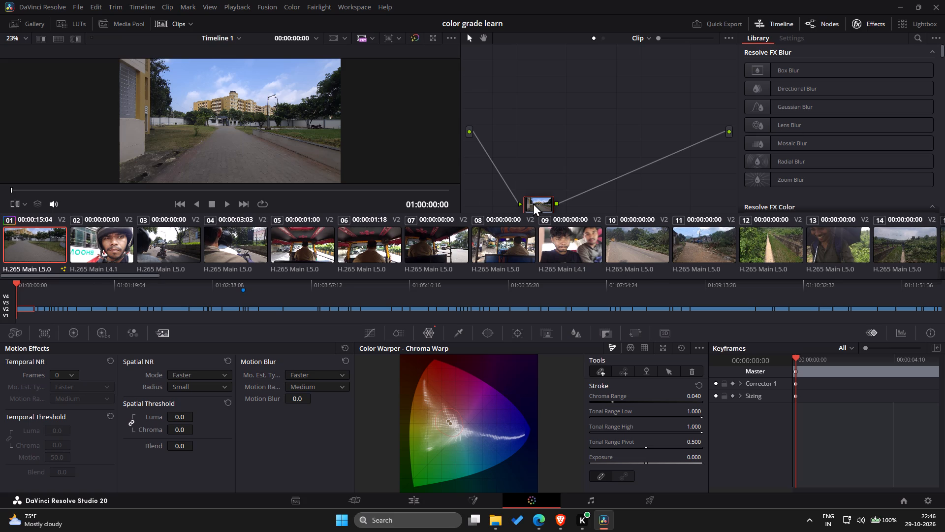
Reposition clip 01's node 01 higher in the node graph, close to the source input and roughly level with it.
{"action": "left_click_drag", "start_coordinate": [533, 204], "coordinate": [509, 142]}
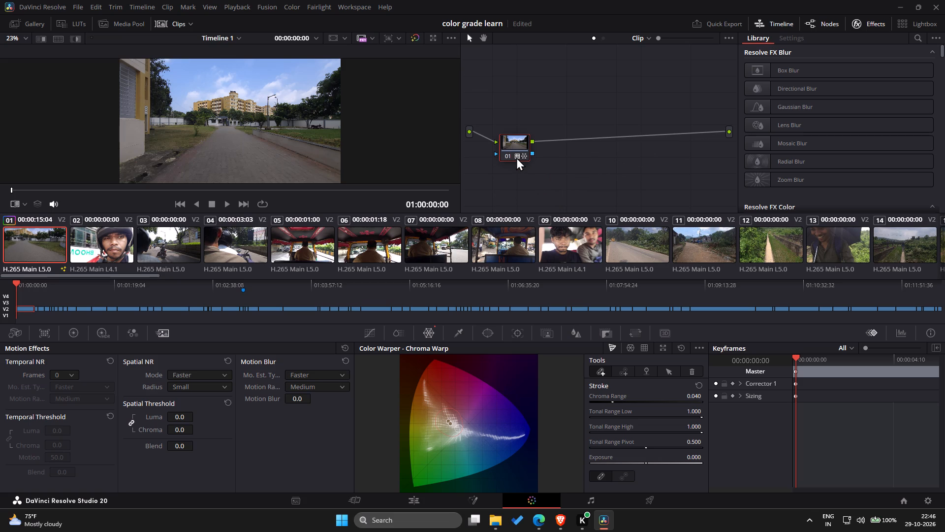
Reset the node grade of node 01 on clip 01.
{"action": "left_click", "coordinate": [525, 152]}
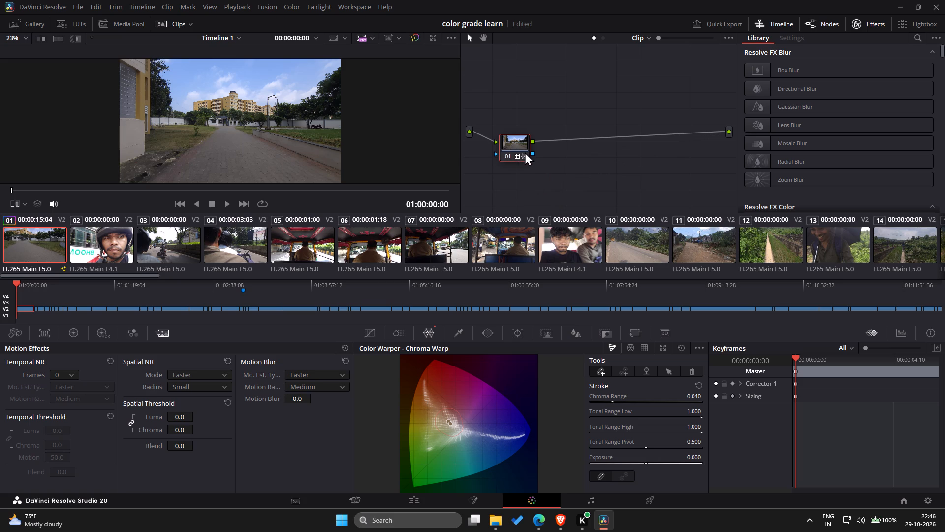
{"action": "right_click", "coordinate": [525, 152]}
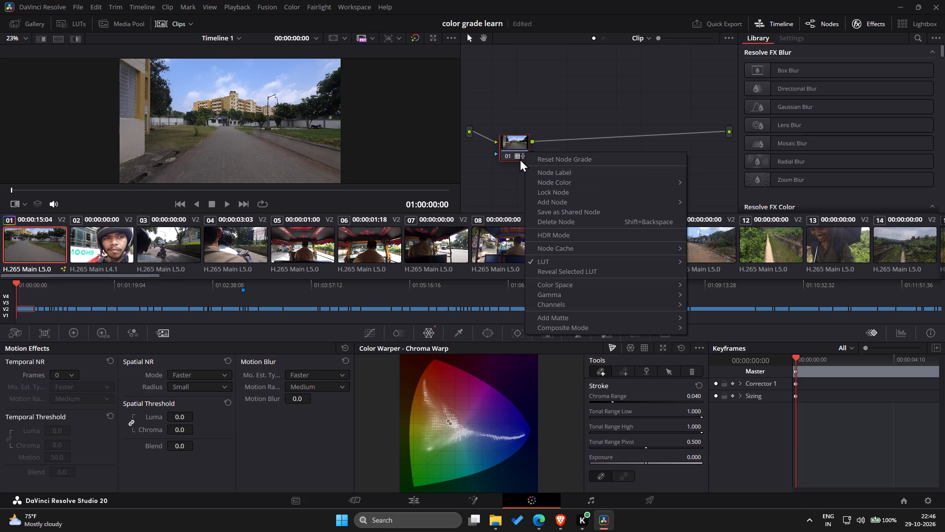
{"action": "left_click", "coordinate": [520, 155]}
{"action": "right_click", "coordinate": [520, 154]}
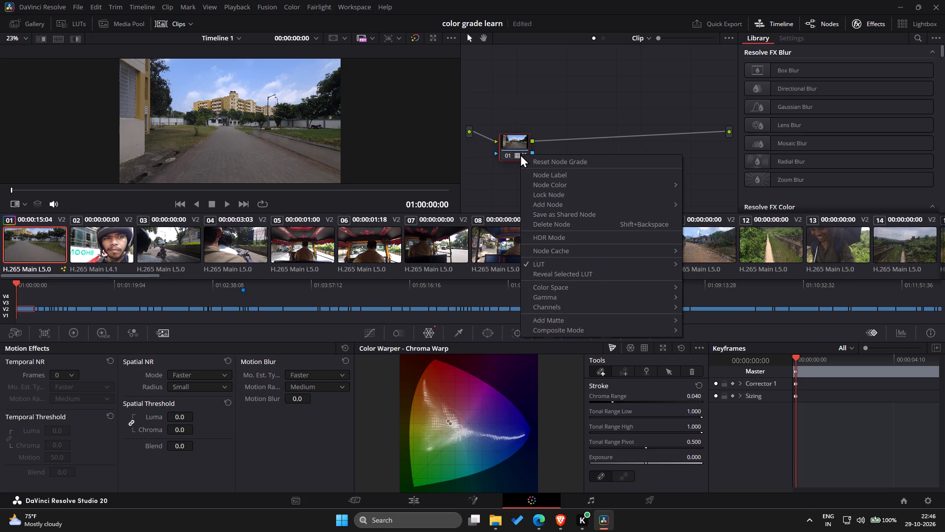
{"action": "left_click", "coordinate": [534, 161]}
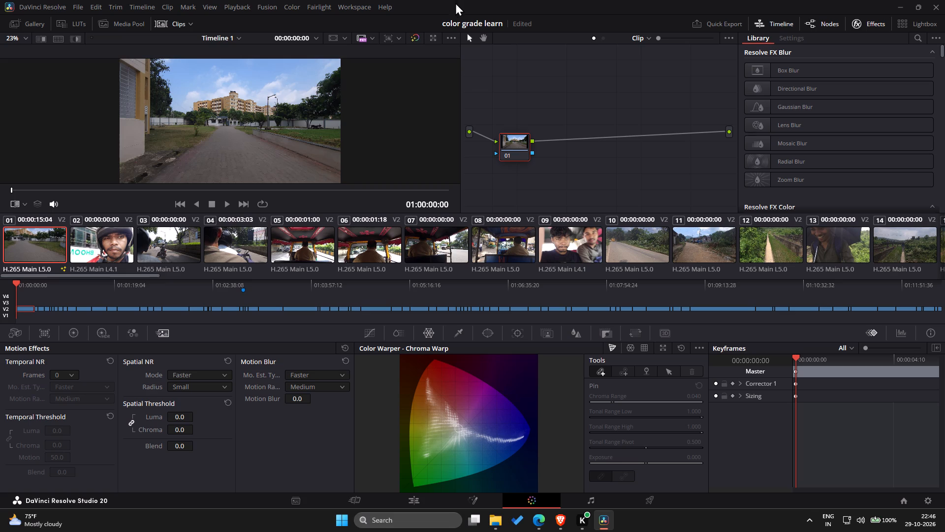
View clip 01's node graph enlarged, and return it to its smallest size.
{"action": "left_click_drag", "start_coordinate": [657, 35], "coordinate": [677, 37]}
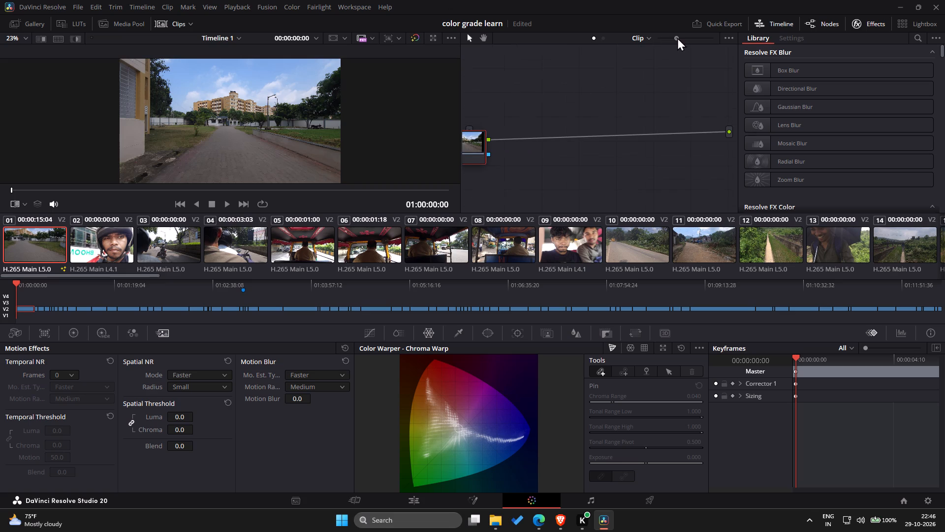
{"action": "left_click_drag", "start_coordinate": [677, 37], "coordinate": [548, 14]}
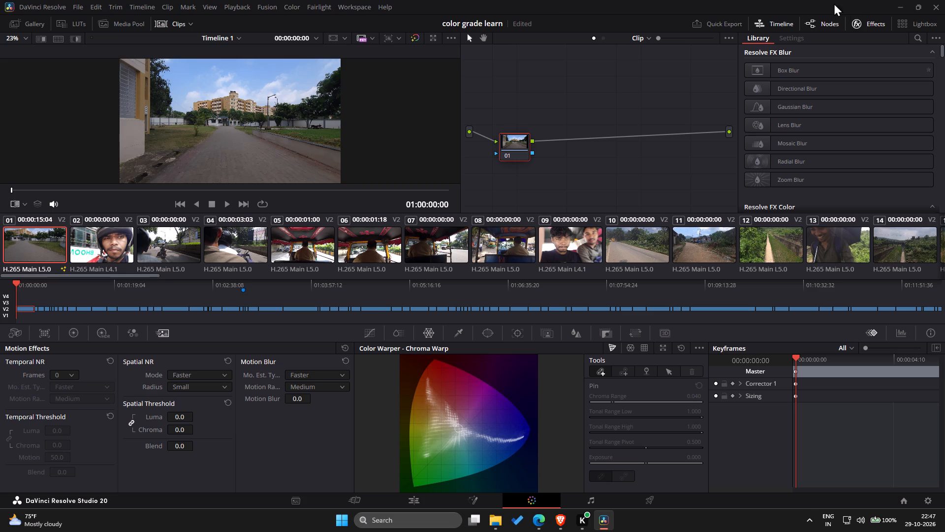
Hide and restore the node graph, and do the same with the effects library.
{"action": "left_click", "coordinate": [810, 20]}
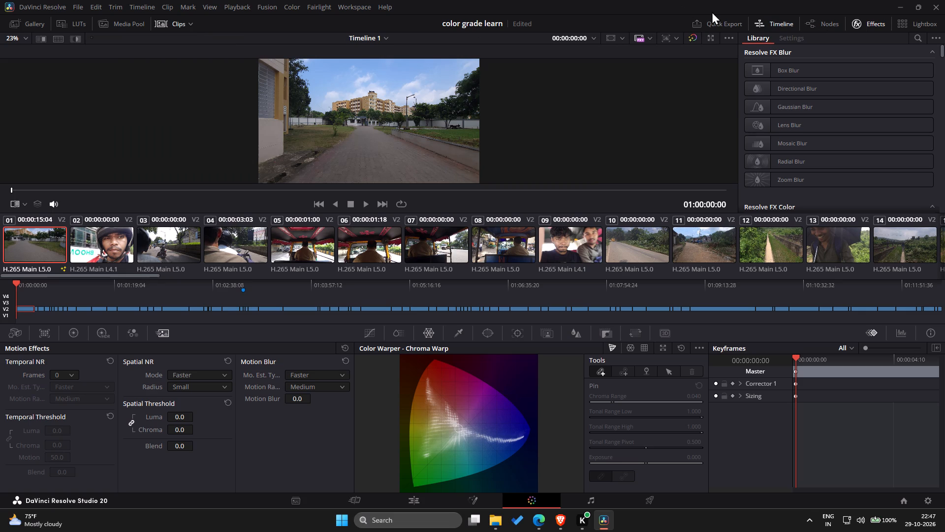
{"action": "left_click", "coordinate": [805, 25]}
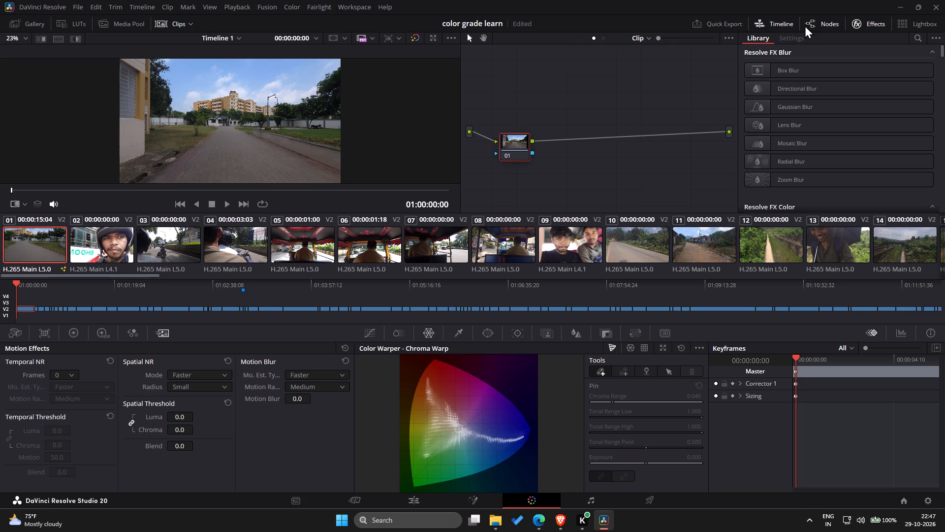
{"action": "left_click", "coordinate": [856, 21]}
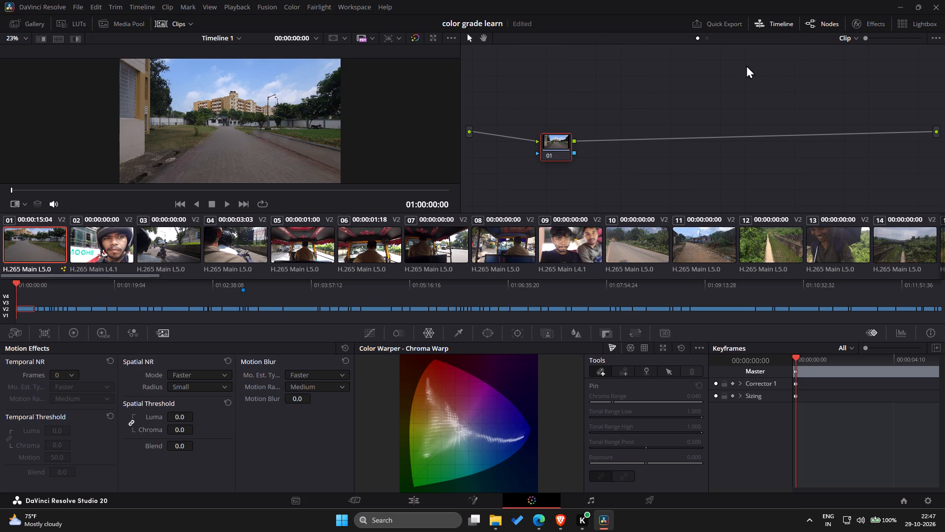
{"action": "left_click", "coordinate": [868, 25]}
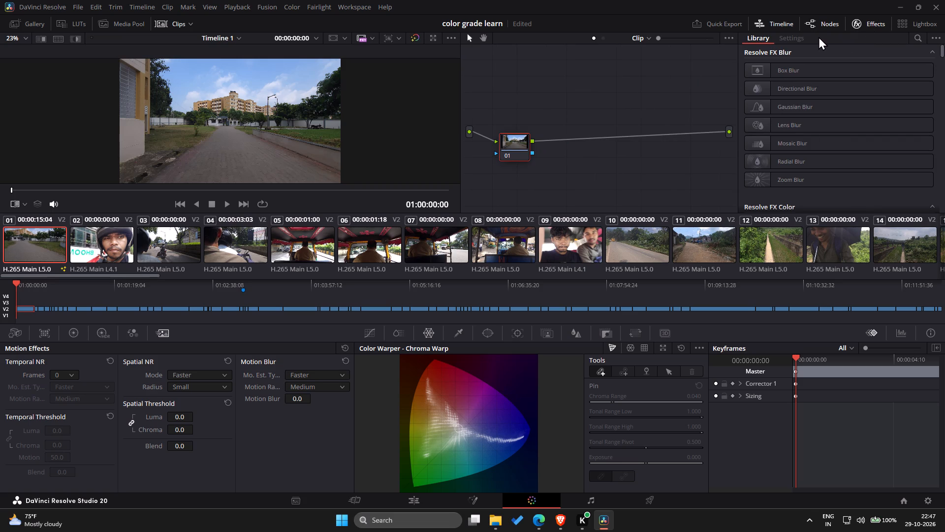
Examine the effects available in the Resolve FX library, from the Blur category down to Stylize and Temporal.
{"action": "scroll", "coordinate": [821, 43], "scroll_direction": "down", "scroll_amount": 1}
{"action": "scroll", "coordinate": [799, 82], "scroll_direction": "down", "scroll_amount": 7}
{"action": "scroll", "coordinate": [809, 55], "scroll_direction": "up", "scroll_amount": 2}
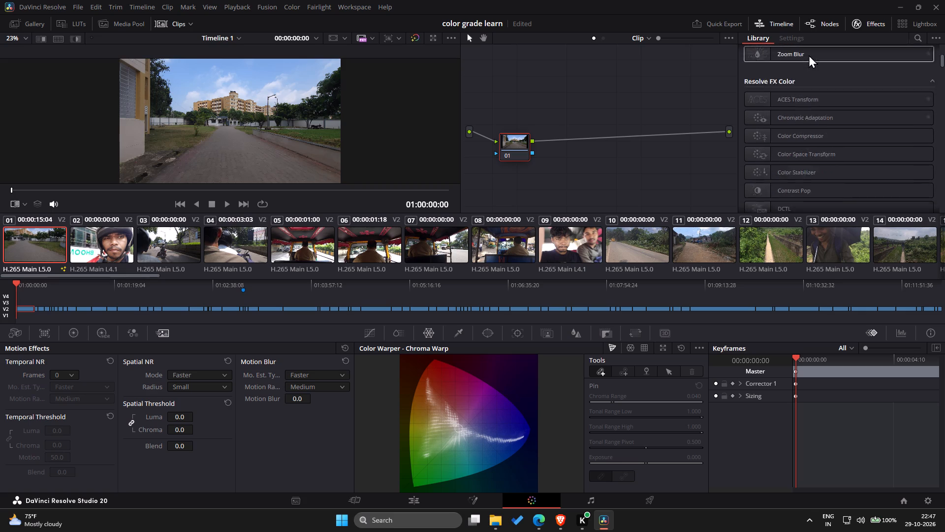
{"action": "scroll", "coordinate": [809, 55], "scroll_direction": "up", "scroll_amount": 7}
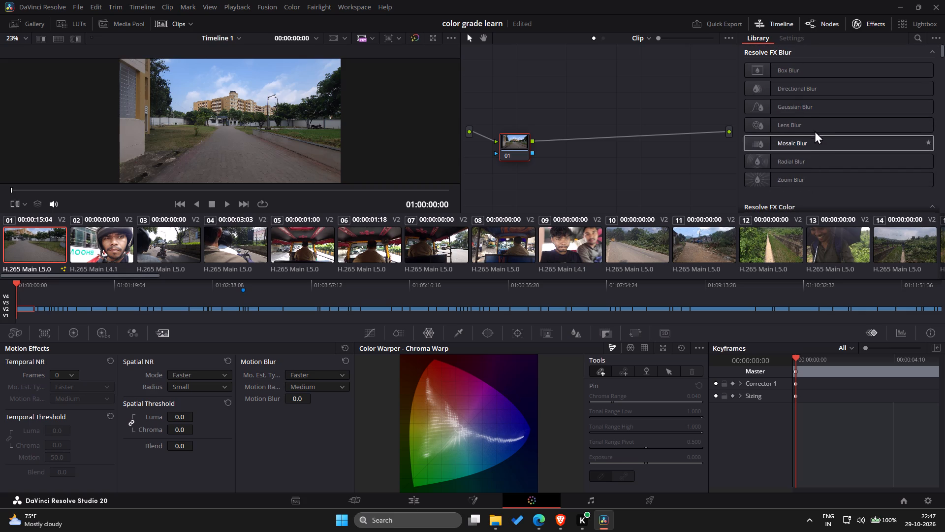
{"action": "scroll", "coordinate": [814, 128], "scroll_direction": "down", "scroll_amount": 7}
{"action": "scroll", "coordinate": [809, 69], "scroll_direction": "down", "scroll_amount": 5}
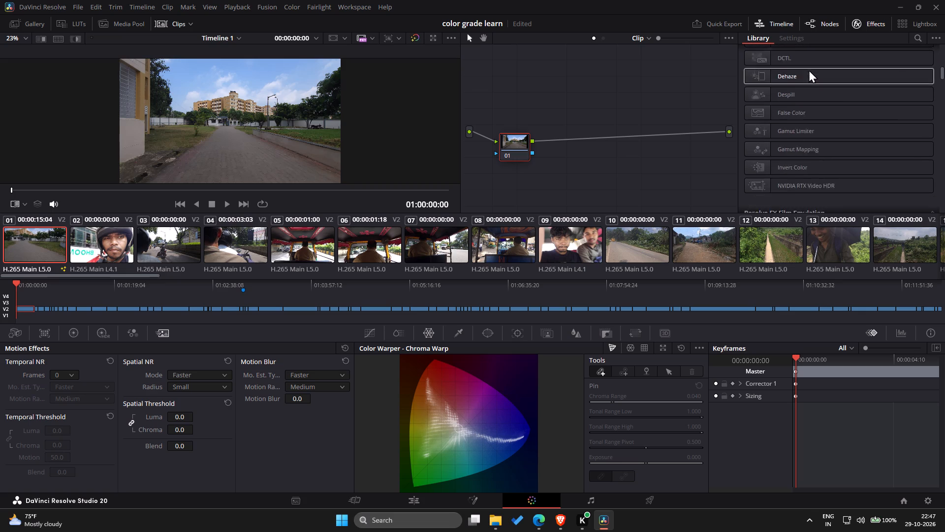
{"action": "scroll", "coordinate": [809, 68], "scroll_direction": "down", "scroll_amount": 13}
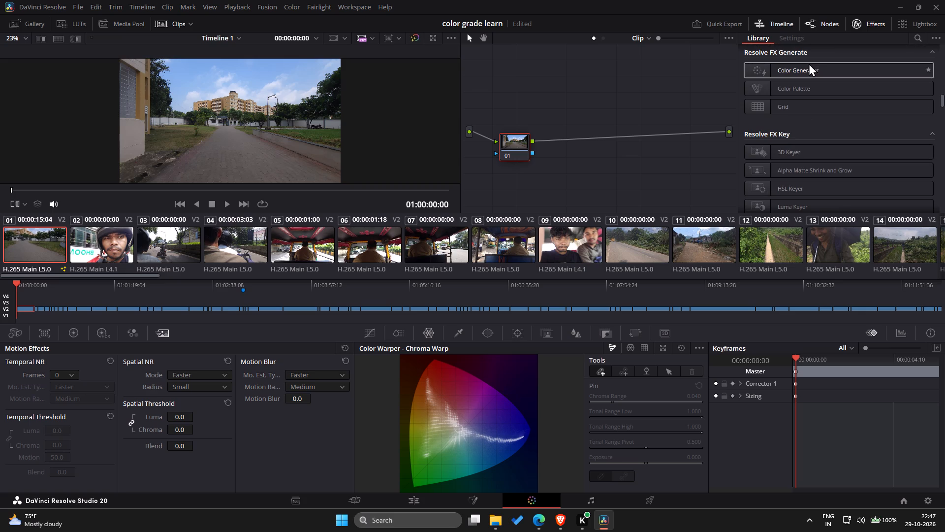
{"action": "scroll", "coordinate": [809, 63], "scroll_direction": "down", "scroll_amount": 19}
{"action": "scroll", "coordinate": [811, 56], "scroll_direction": "down", "scroll_amount": 12}
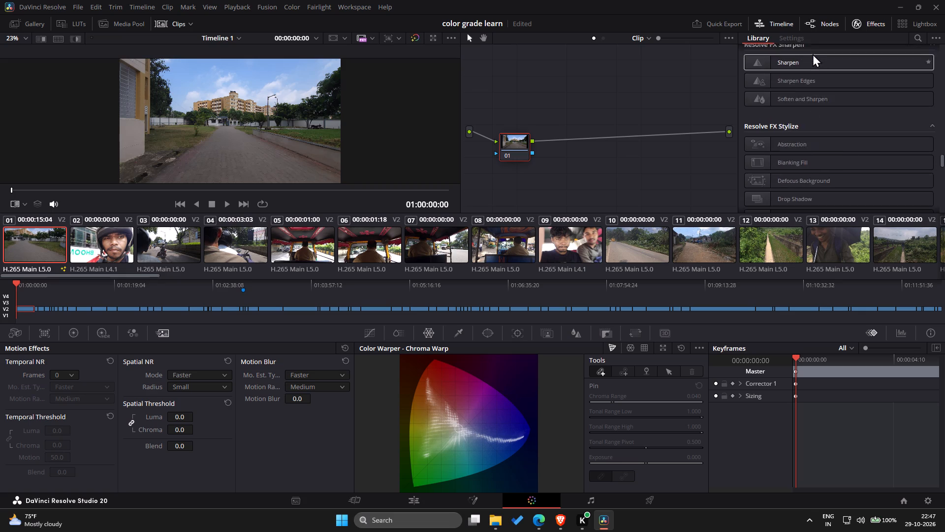
{"action": "scroll", "coordinate": [813, 51], "scroll_direction": "down", "scroll_amount": 7}
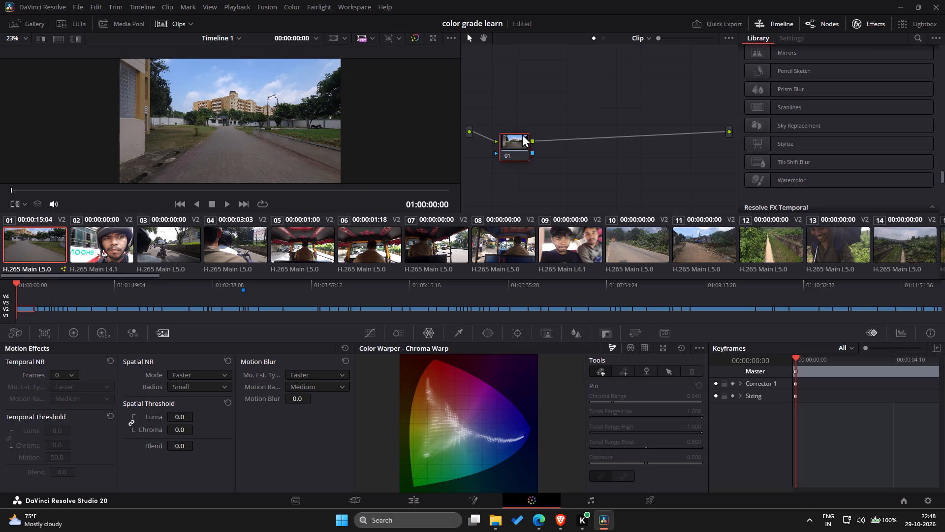
Move node 01 of clip 01 to the middle of the node graph, between the source and output.
{"action": "left_click_drag", "start_coordinate": [518, 139], "coordinate": [609, 114]}
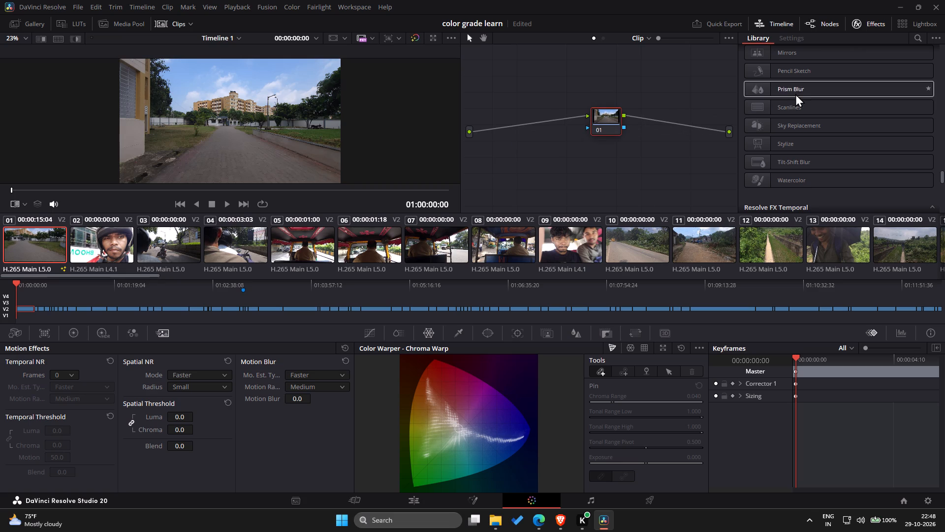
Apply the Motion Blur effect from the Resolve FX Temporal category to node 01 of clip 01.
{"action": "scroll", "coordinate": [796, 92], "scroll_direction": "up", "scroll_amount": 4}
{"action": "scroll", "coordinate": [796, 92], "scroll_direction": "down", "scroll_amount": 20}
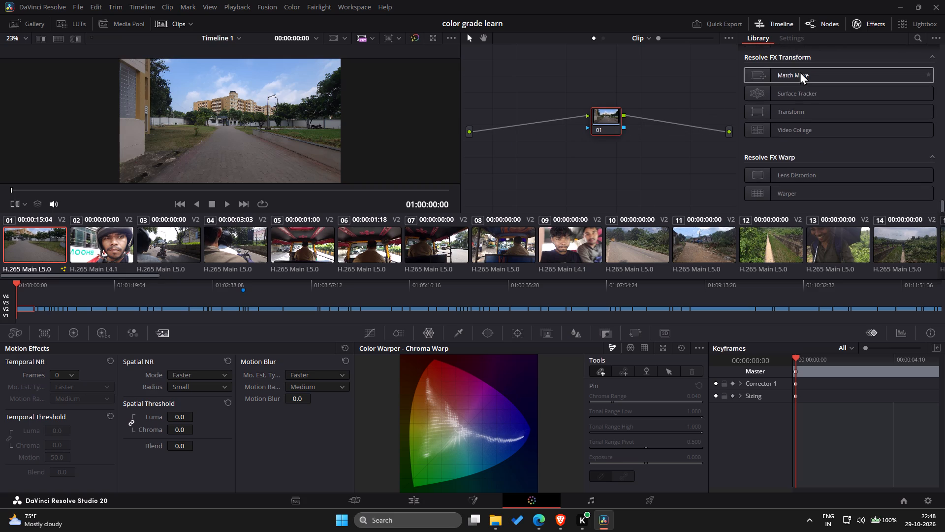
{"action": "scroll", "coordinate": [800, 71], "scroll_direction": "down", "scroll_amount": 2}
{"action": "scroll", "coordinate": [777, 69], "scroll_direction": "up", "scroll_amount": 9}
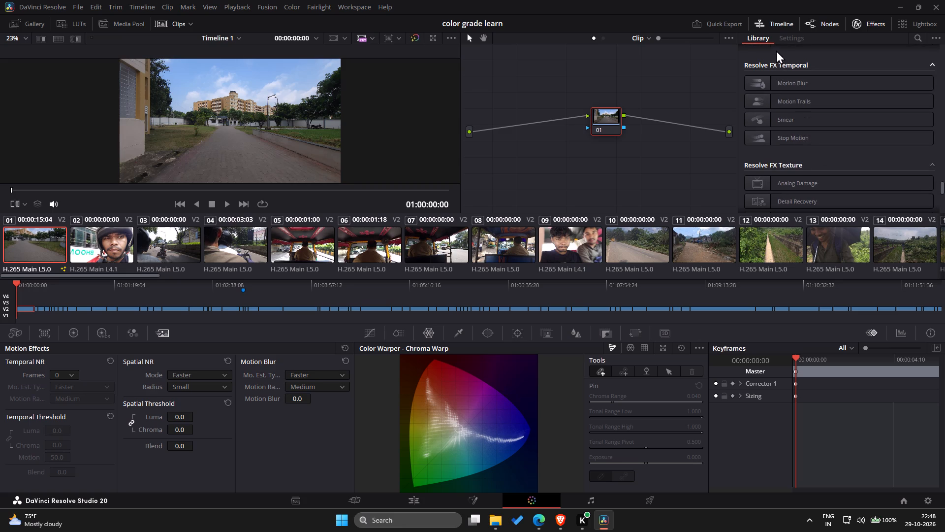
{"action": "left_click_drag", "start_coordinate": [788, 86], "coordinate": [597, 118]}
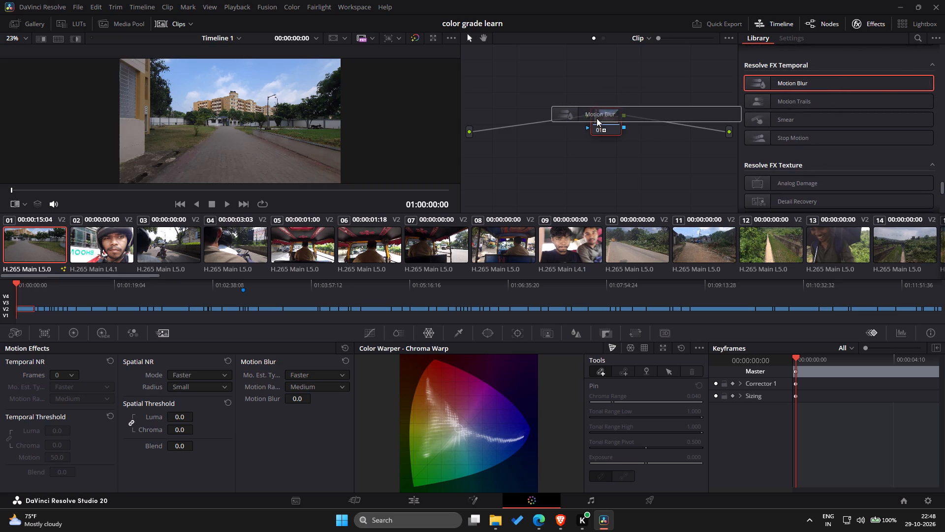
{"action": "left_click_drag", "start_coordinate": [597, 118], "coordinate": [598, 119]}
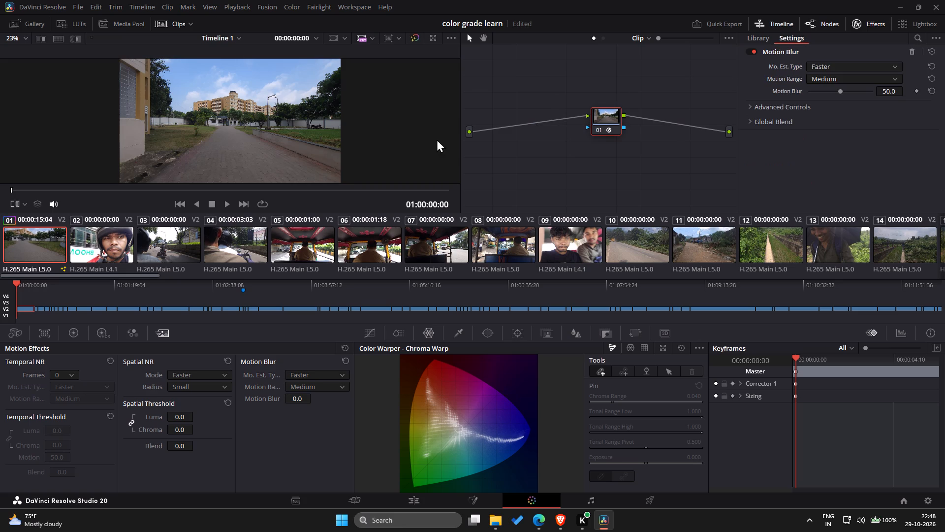
Play the timeline from clip 01 into clip 03 to preview the footage with Motion Blur on clip 01.
{"action": "left_click", "coordinate": [227, 204]}
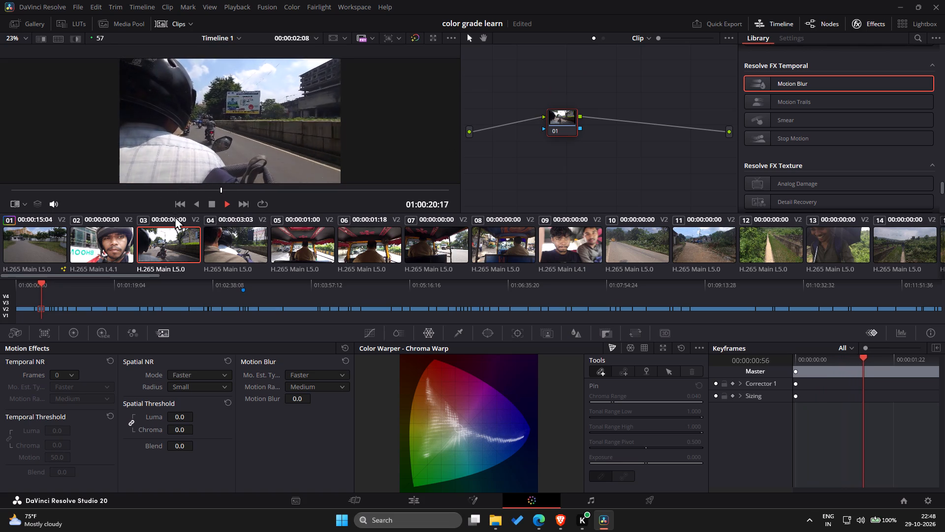
{"action": "left_click", "coordinate": [206, 203]}
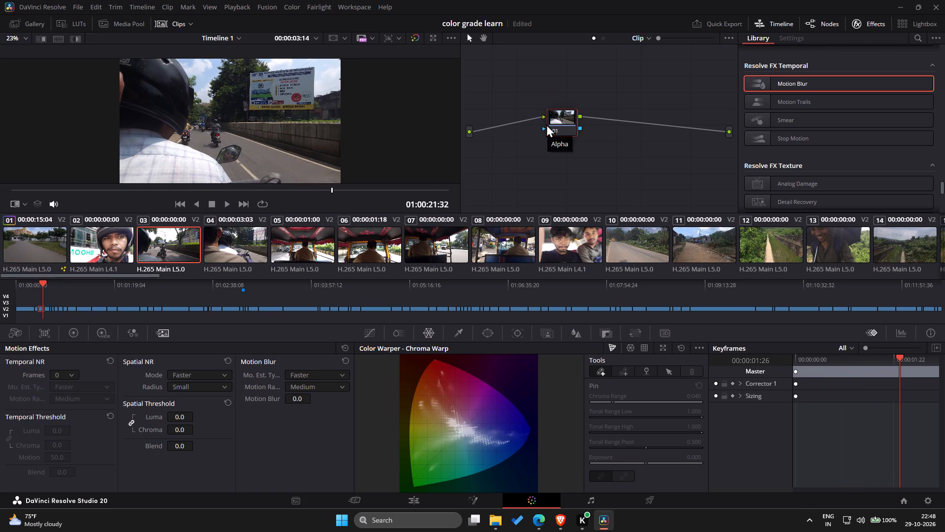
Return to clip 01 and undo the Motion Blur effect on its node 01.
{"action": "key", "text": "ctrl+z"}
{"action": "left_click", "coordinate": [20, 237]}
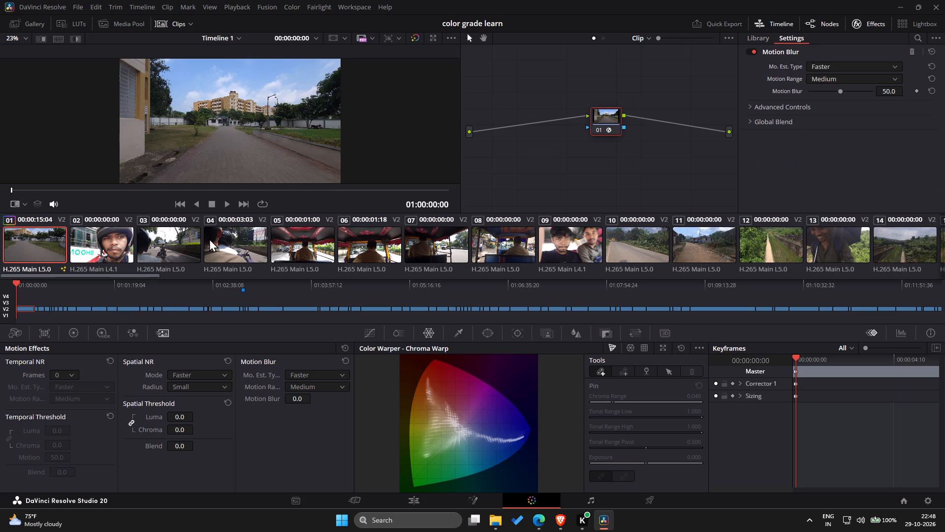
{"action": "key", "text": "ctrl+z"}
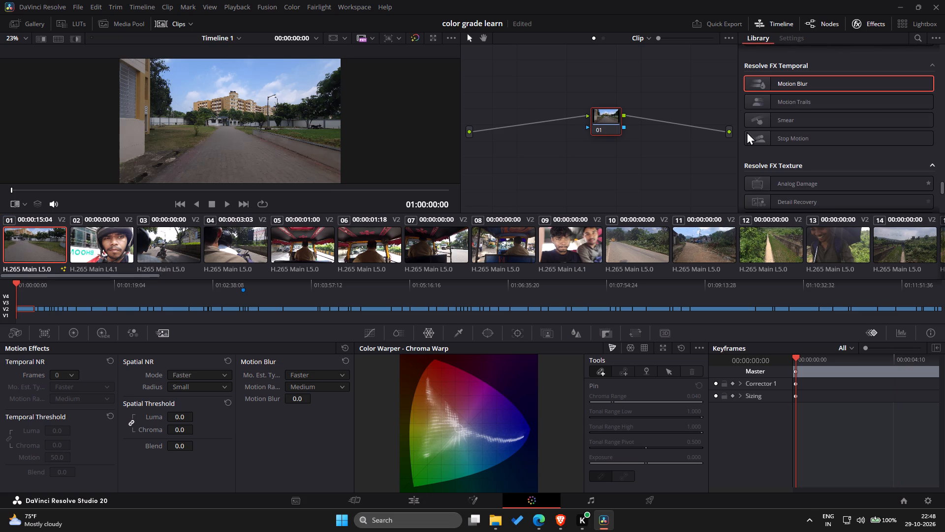
Switch to the timeline-level node graph, add a Corrector node, and connect it between the source and the output.
{"action": "left_click", "coordinate": [600, 38]}
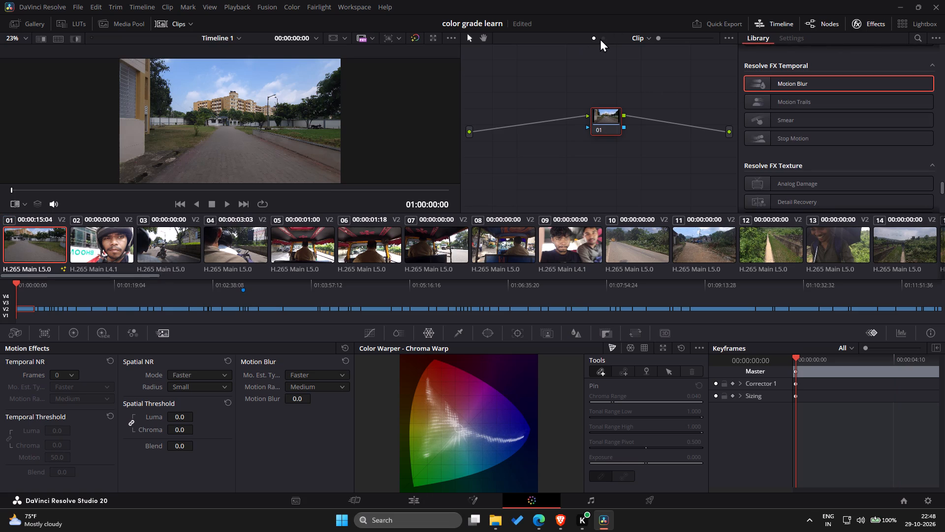
{"action": "left_click", "coordinate": [603, 38]}
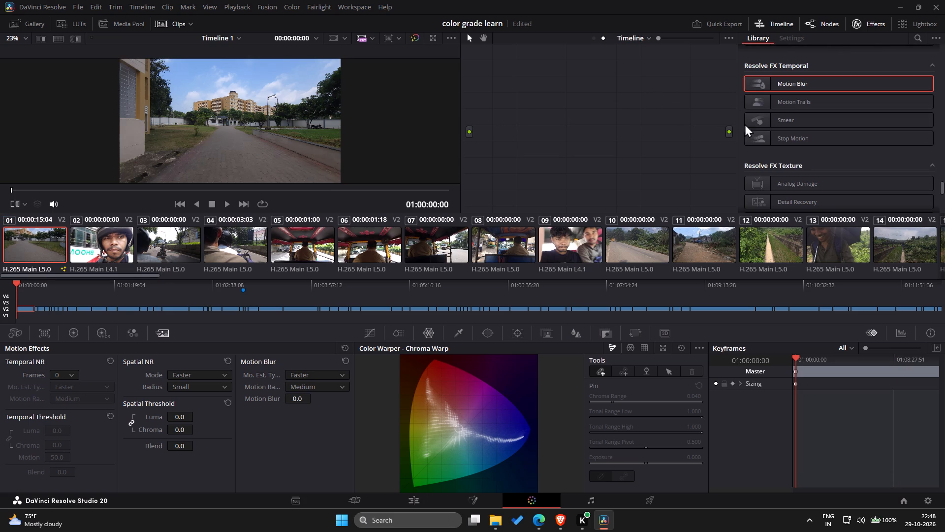
{"action": "right_click", "coordinate": [547, 106]}
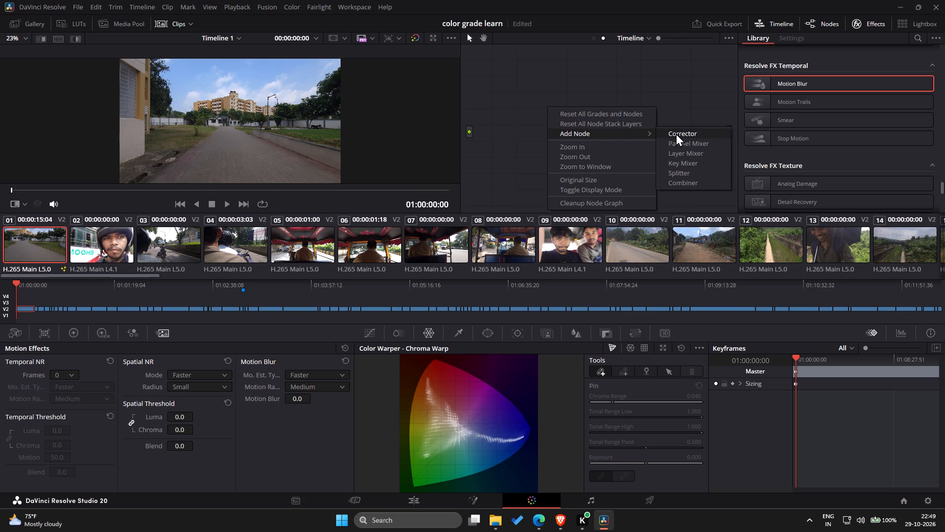
{"action": "left_click", "coordinate": [676, 133]}
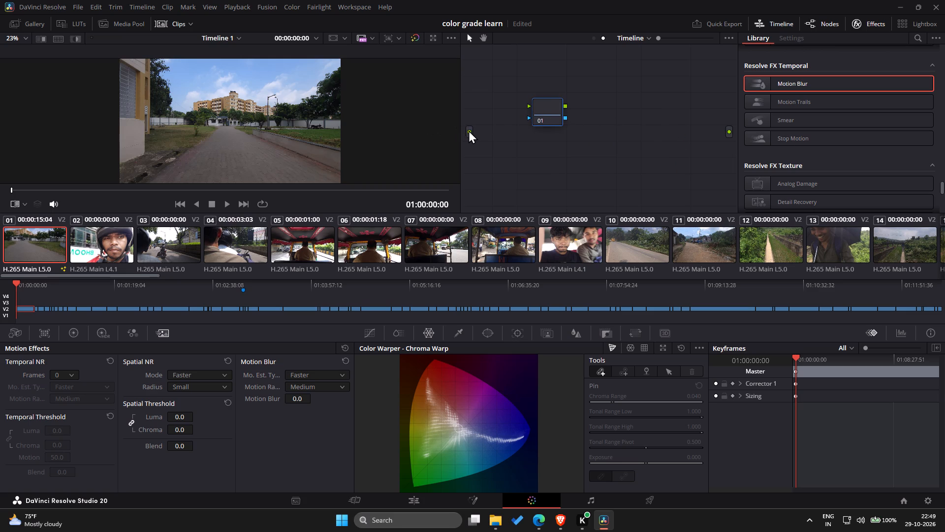
{"action": "left_click_drag", "start_coordinate": [469, 130], "coordinate": [530, 108]}
{"action": "left_click_drag", "start_coordinate": [567, 105], "coordinate": [633, 132]}
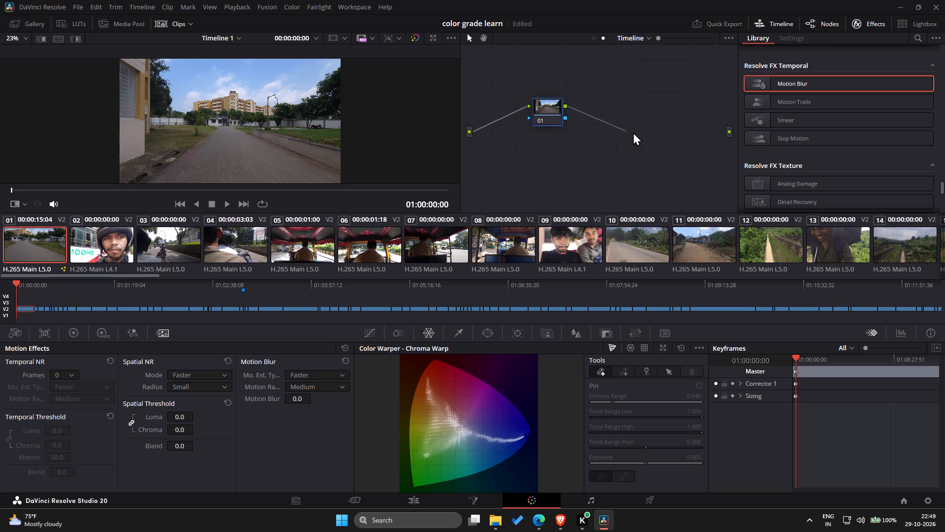
{"action": "left_click_drag", "start_coordinate": [633, 132], "coordinate": [731, 132]}
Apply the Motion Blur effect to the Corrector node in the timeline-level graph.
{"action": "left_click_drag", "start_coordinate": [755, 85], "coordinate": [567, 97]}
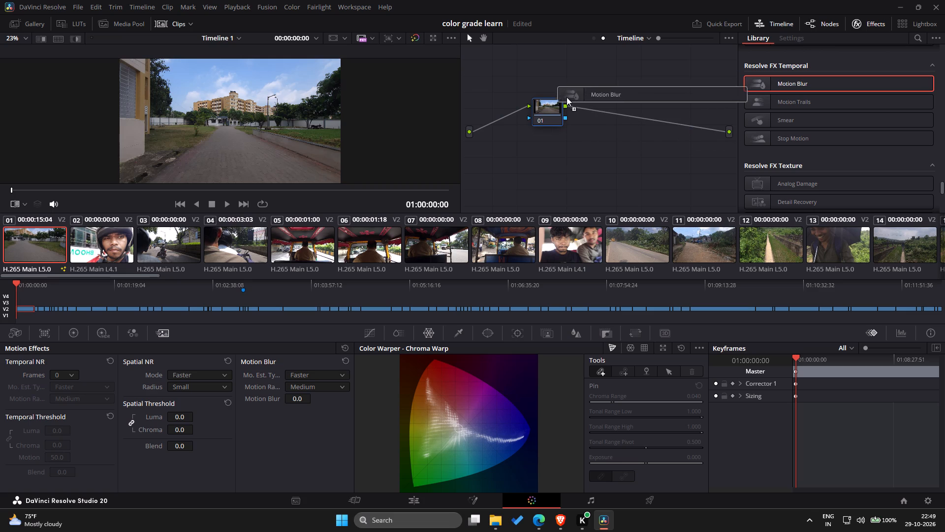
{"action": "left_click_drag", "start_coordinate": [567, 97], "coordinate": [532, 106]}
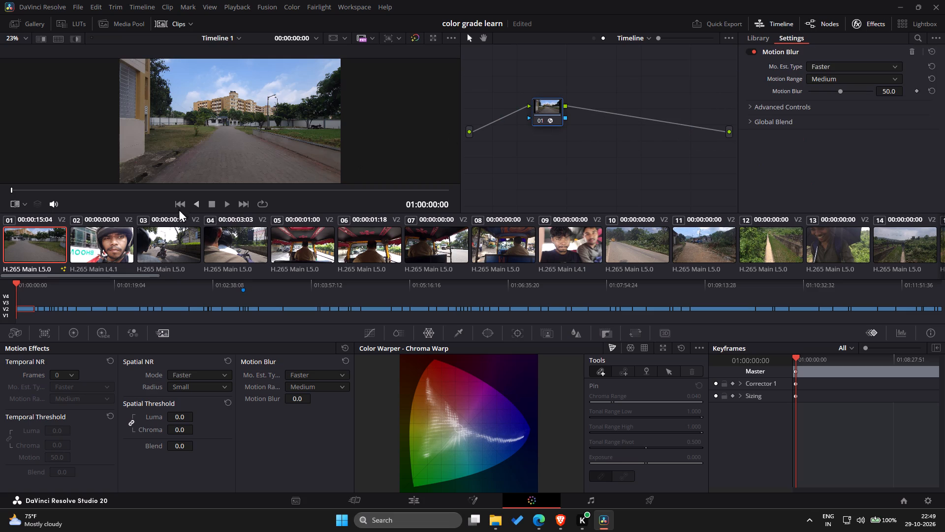
Play the timeline from clip 01 into clip 05 to preview the timeline-wide Motion Blur.
{"action": "left_click", "coordinate": [226, 201]}
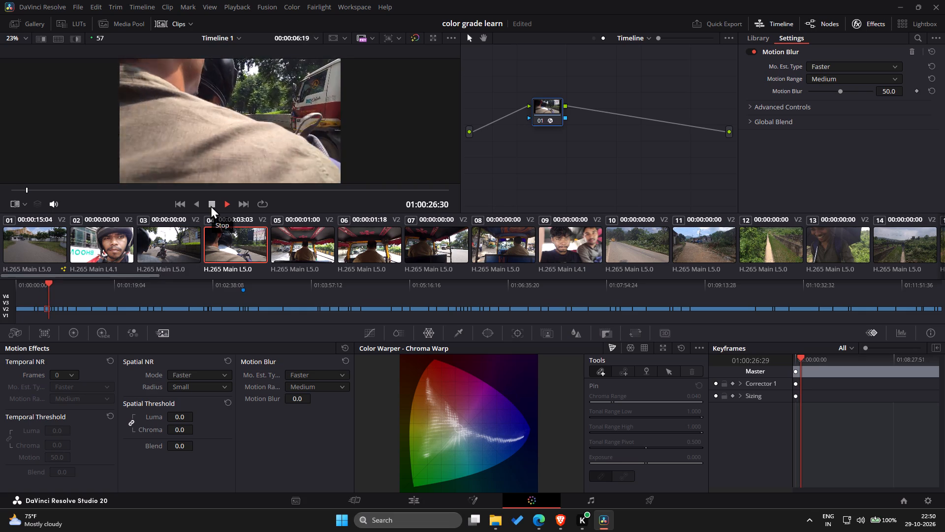
{"action": "left_click", "coordinate": [211, 204]}
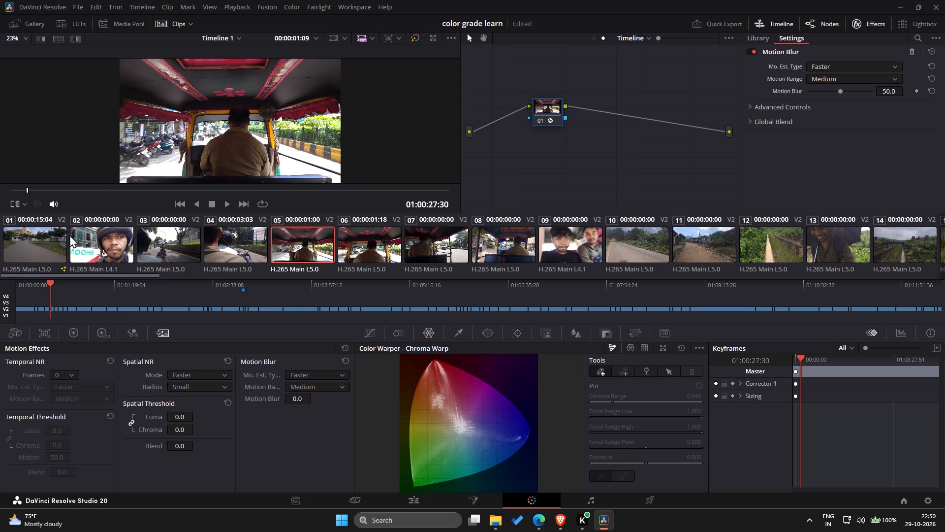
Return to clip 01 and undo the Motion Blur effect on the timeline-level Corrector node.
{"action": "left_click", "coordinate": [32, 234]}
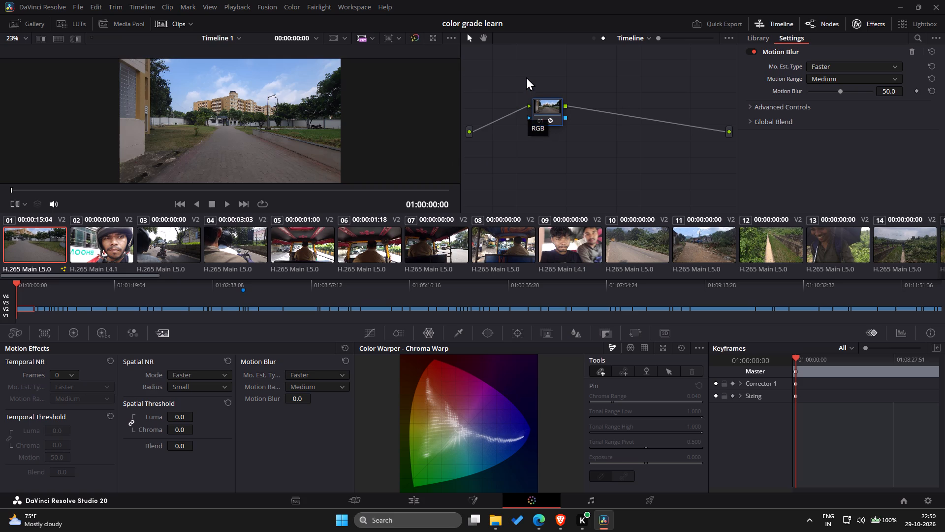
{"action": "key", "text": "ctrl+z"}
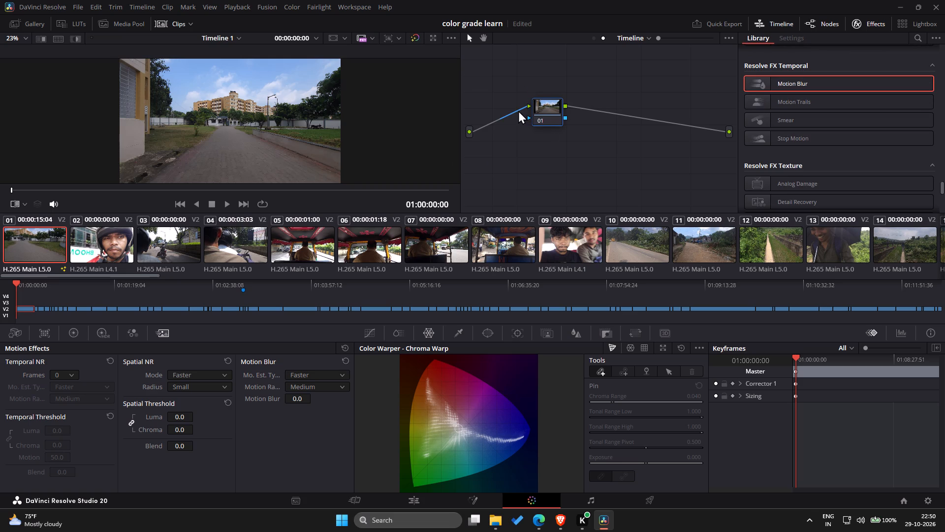
Switch the node graph back to clip level.
{"action": "left_click", "coordinate": [593, 36]}
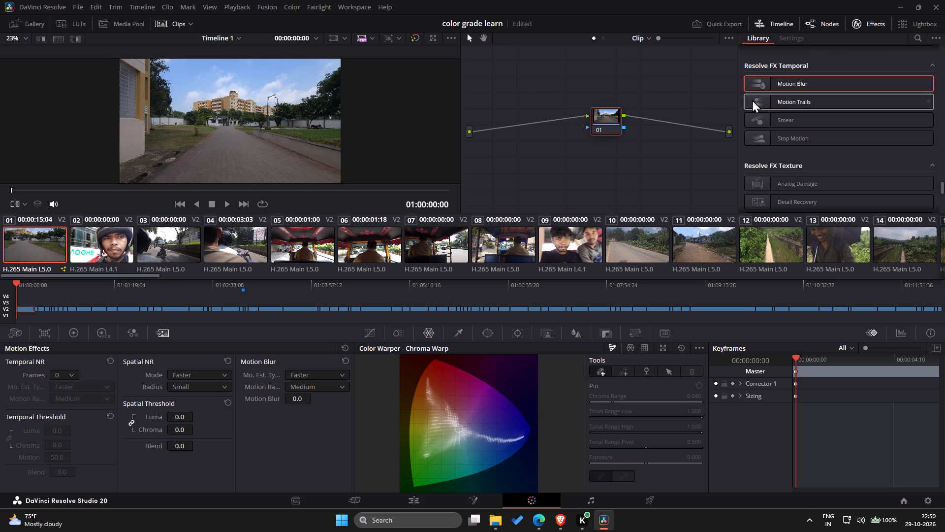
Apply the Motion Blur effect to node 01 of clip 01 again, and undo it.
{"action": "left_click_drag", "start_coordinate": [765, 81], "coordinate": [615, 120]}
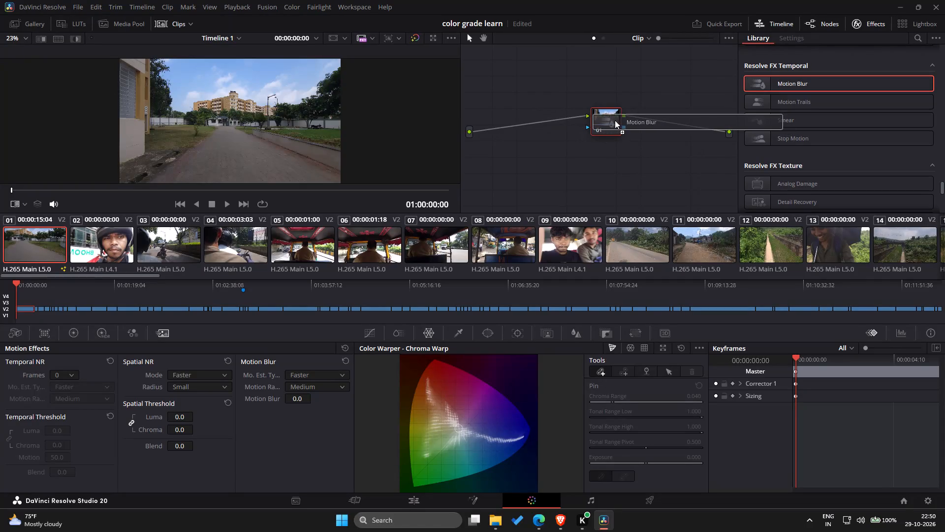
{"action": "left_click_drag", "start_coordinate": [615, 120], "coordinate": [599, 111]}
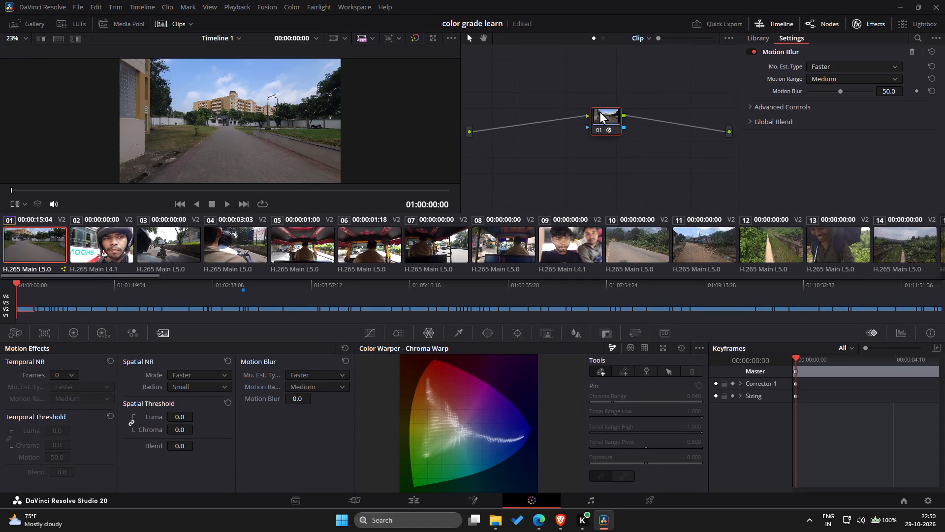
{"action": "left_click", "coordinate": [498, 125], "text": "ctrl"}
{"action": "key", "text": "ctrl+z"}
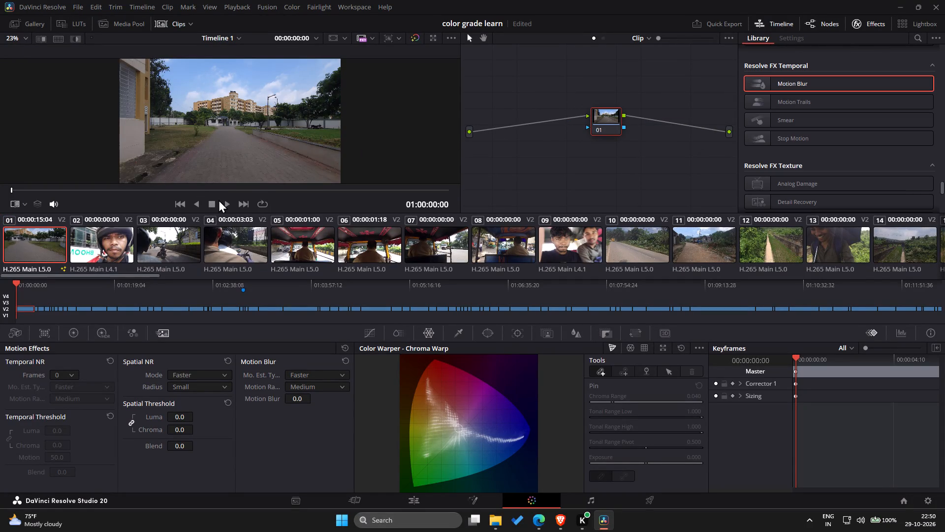
Play clip 01 without the effect, and view clip 04.
{"action": "left_click", "coordinate": [222, 200]}
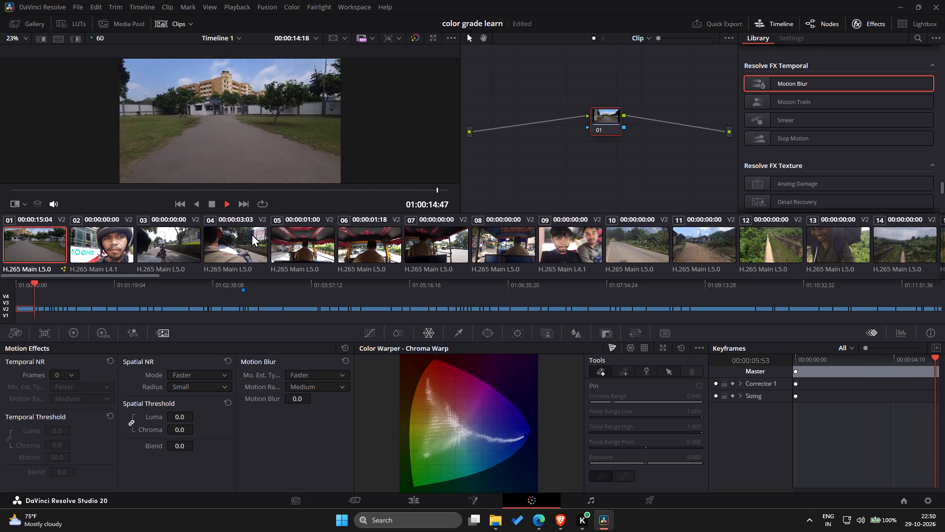
{"action": "left_click", "coordinate": [252, 233]}
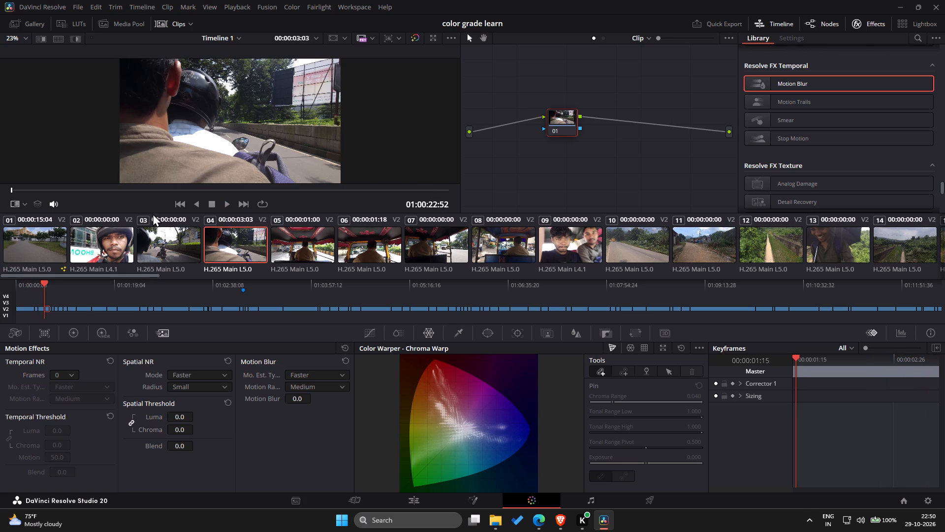
Apply the Motion Blur effect to node 01 of clip 02.
{"action": "scroll", "coordinate": [152, 213], "scroll_direction": "left", "scroll_amount": 1}
{"action": "left_click", "coordinate": [104, 251]}
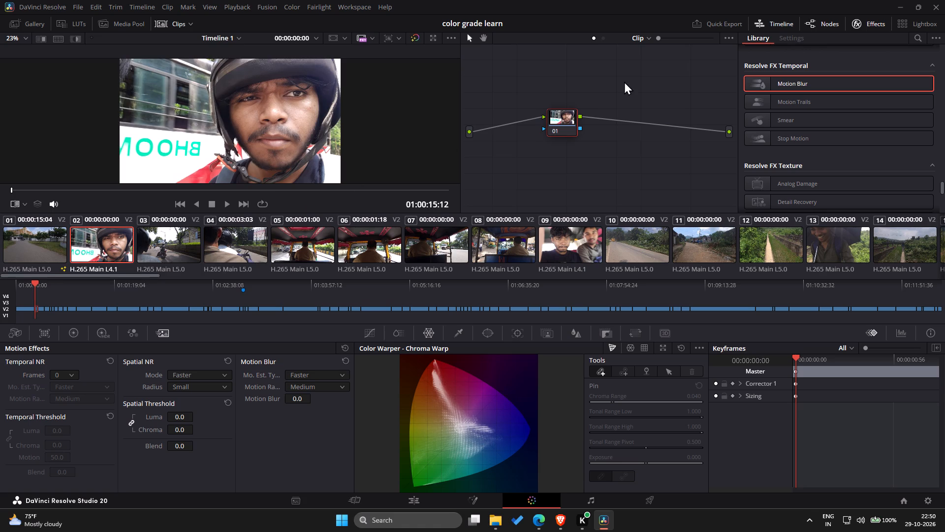
{"action": "left_click_drag", "start_coordinate": [765, 77], "coordinate": [556, 122]}
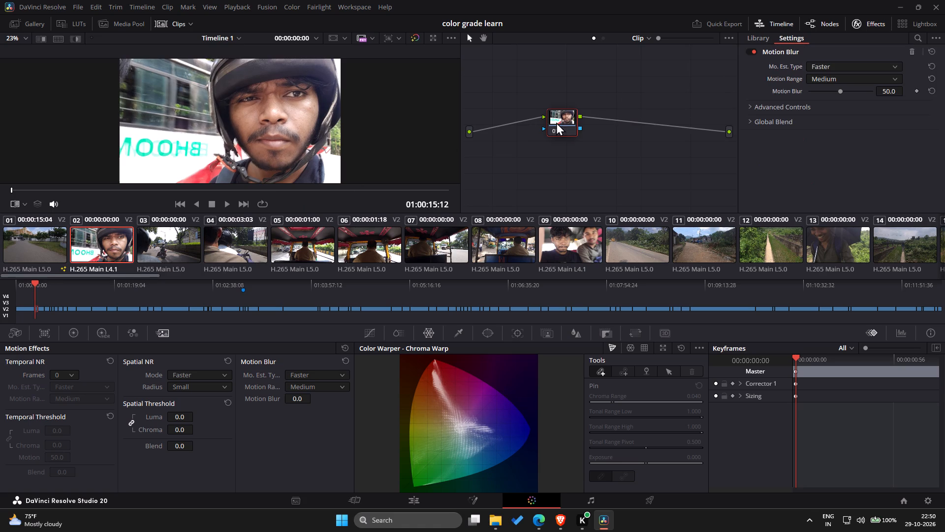
Play the timeline from clip 02 into clip 03 to preview the blur, and return to clip 02.
{"action": "key", "text": "space"}
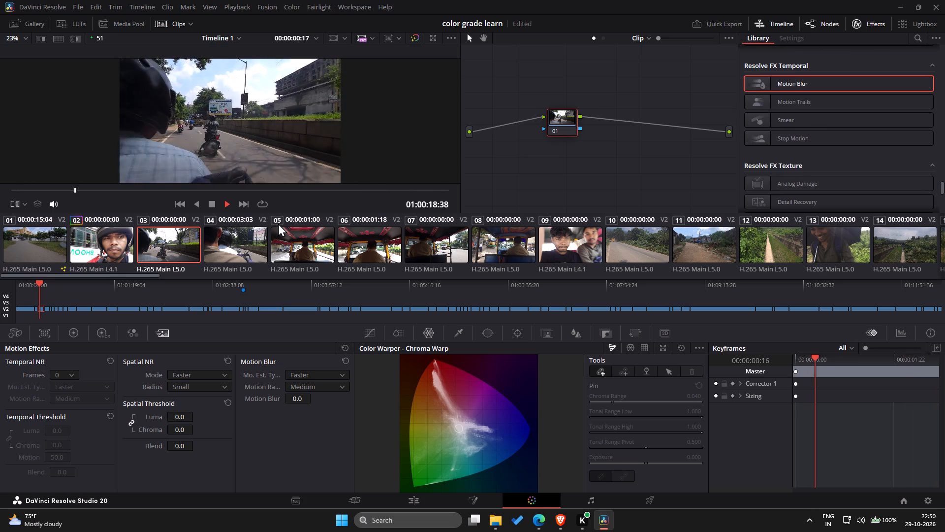
{"action": "key", "text": "space"}
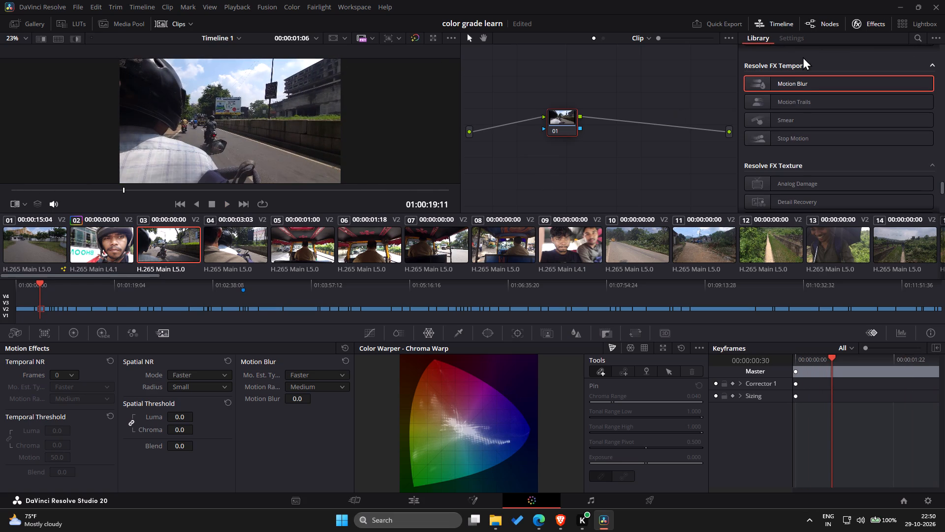
{"action": "left_click", "coordinate": [91, 264]}
{"action": "left_click", "coordinate": [99, 248]}
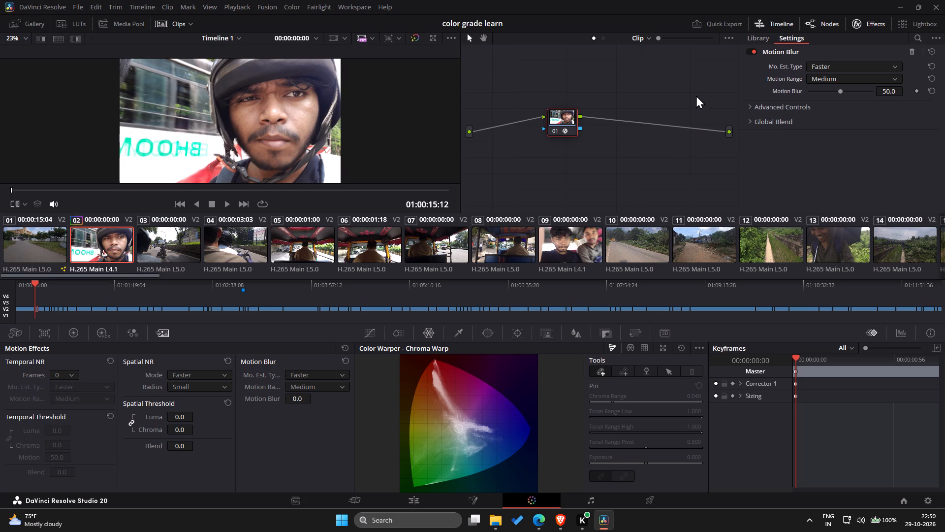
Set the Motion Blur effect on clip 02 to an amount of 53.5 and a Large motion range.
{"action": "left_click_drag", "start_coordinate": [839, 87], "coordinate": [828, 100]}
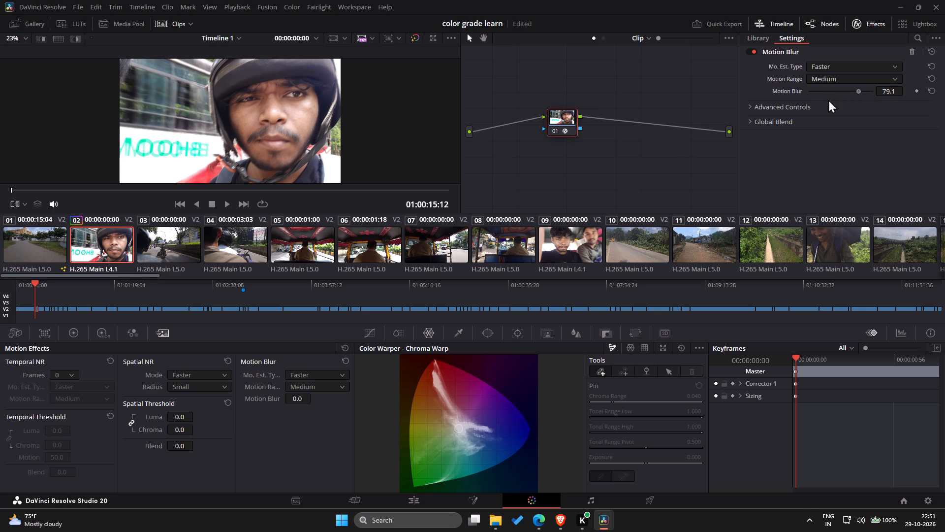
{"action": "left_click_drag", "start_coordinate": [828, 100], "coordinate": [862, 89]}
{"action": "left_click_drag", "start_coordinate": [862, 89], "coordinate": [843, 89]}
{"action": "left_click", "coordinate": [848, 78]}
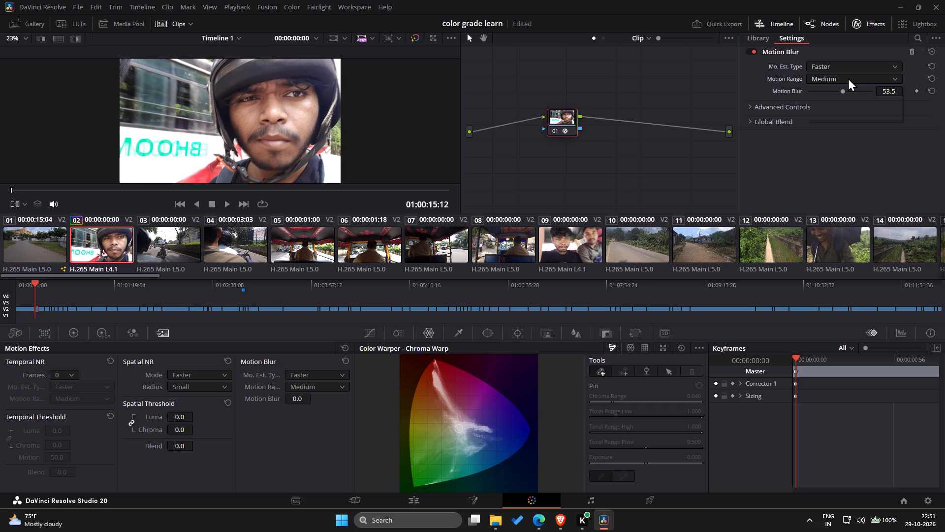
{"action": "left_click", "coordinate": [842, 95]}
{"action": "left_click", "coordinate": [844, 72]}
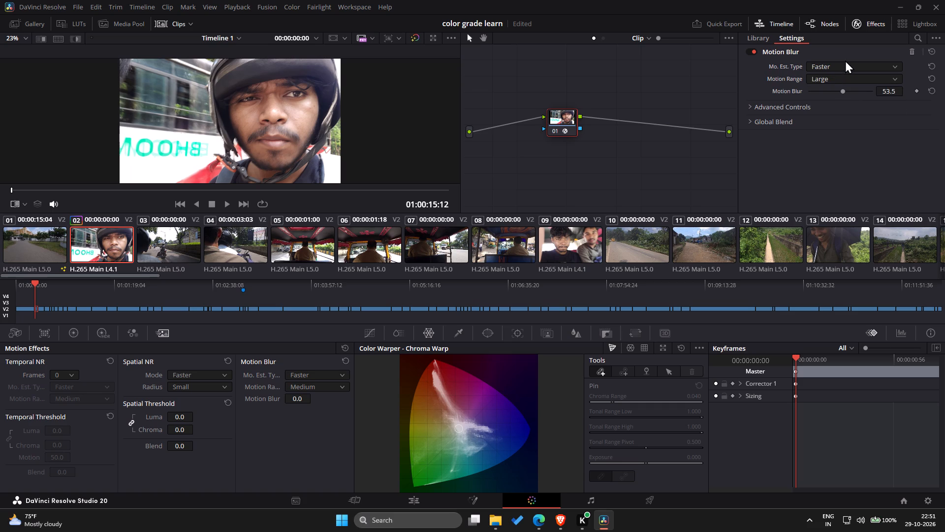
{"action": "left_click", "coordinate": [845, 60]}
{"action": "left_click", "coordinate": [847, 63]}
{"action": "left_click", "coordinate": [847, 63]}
Play the timeline from clip 02 into clip 03 to preview the adjusted motion blur.
{"action": "key", "text": "space"}
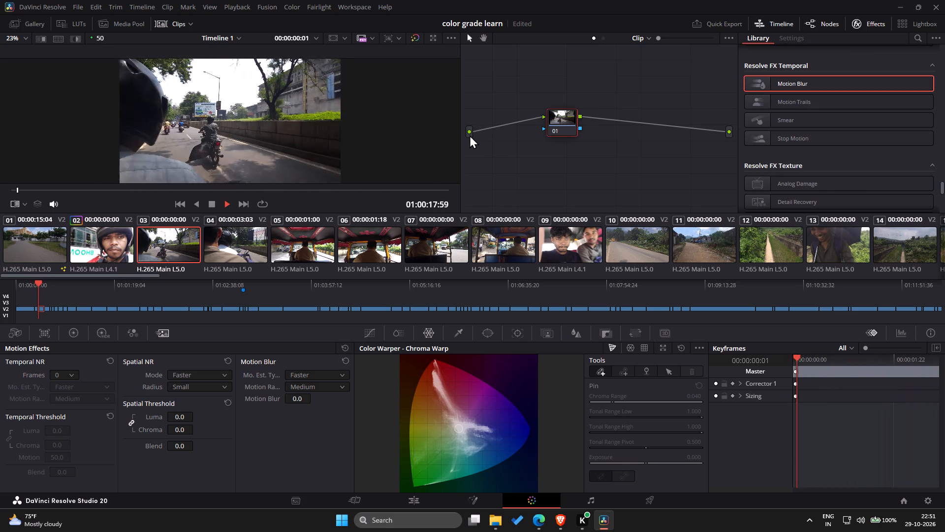
{"action": "key", "text": "space"}
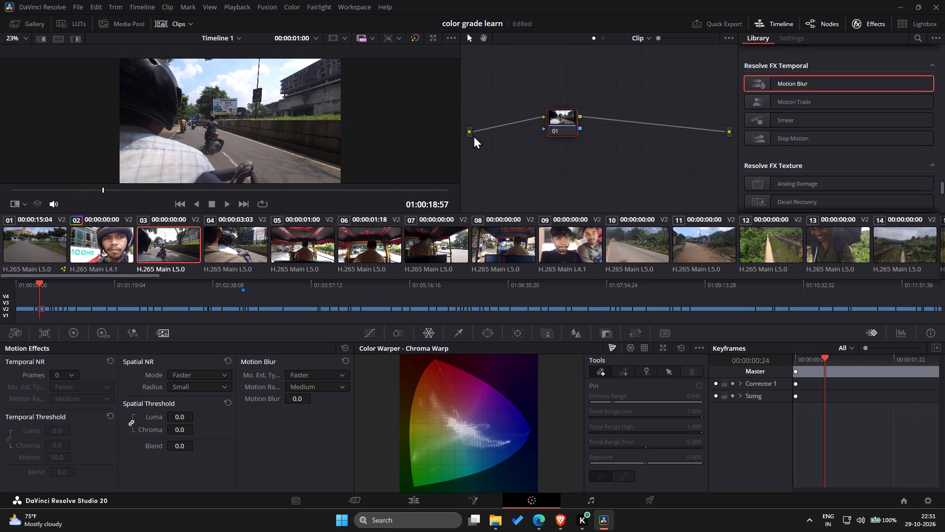
{"action": "scroll", "coordinate": [473, 135], "scroll_direction": "right", "scroll_amount": 1}
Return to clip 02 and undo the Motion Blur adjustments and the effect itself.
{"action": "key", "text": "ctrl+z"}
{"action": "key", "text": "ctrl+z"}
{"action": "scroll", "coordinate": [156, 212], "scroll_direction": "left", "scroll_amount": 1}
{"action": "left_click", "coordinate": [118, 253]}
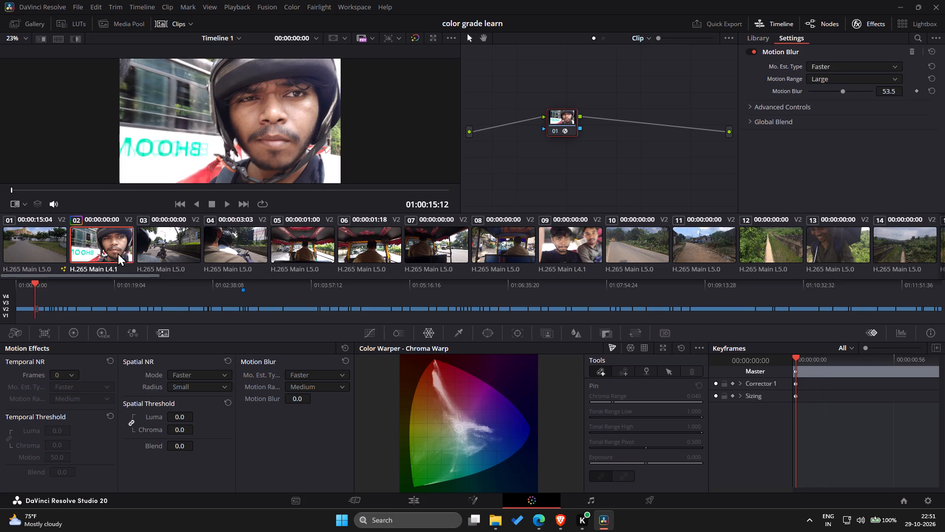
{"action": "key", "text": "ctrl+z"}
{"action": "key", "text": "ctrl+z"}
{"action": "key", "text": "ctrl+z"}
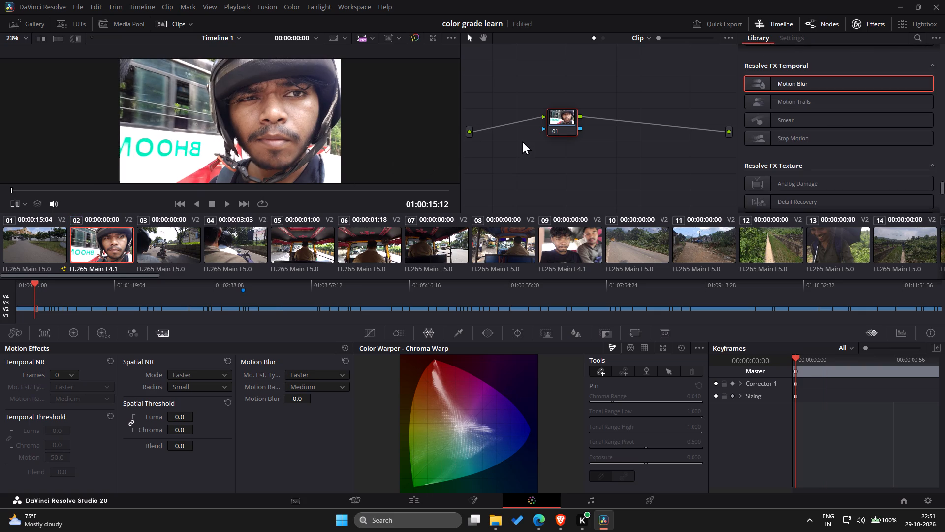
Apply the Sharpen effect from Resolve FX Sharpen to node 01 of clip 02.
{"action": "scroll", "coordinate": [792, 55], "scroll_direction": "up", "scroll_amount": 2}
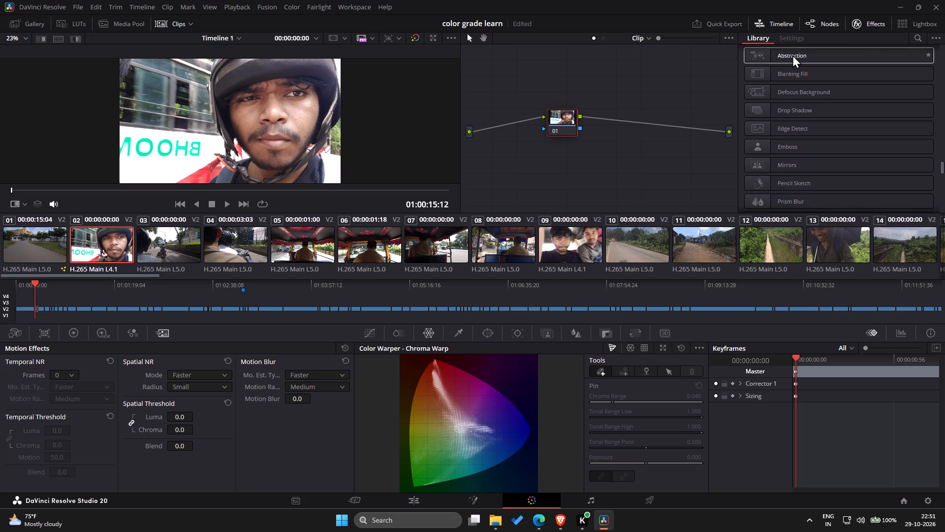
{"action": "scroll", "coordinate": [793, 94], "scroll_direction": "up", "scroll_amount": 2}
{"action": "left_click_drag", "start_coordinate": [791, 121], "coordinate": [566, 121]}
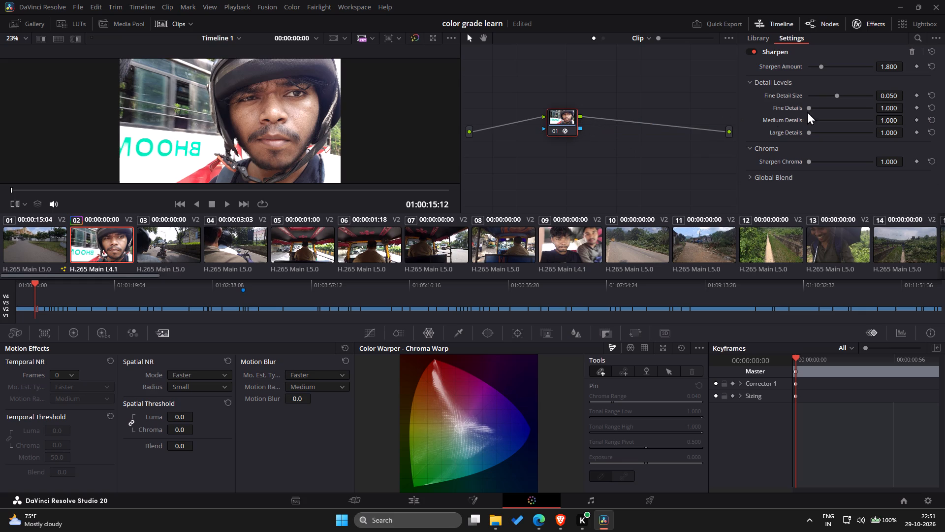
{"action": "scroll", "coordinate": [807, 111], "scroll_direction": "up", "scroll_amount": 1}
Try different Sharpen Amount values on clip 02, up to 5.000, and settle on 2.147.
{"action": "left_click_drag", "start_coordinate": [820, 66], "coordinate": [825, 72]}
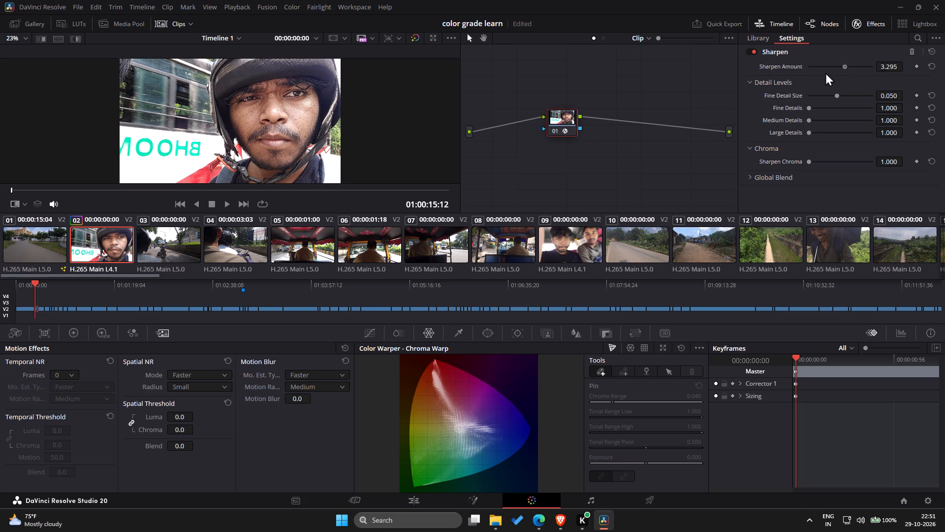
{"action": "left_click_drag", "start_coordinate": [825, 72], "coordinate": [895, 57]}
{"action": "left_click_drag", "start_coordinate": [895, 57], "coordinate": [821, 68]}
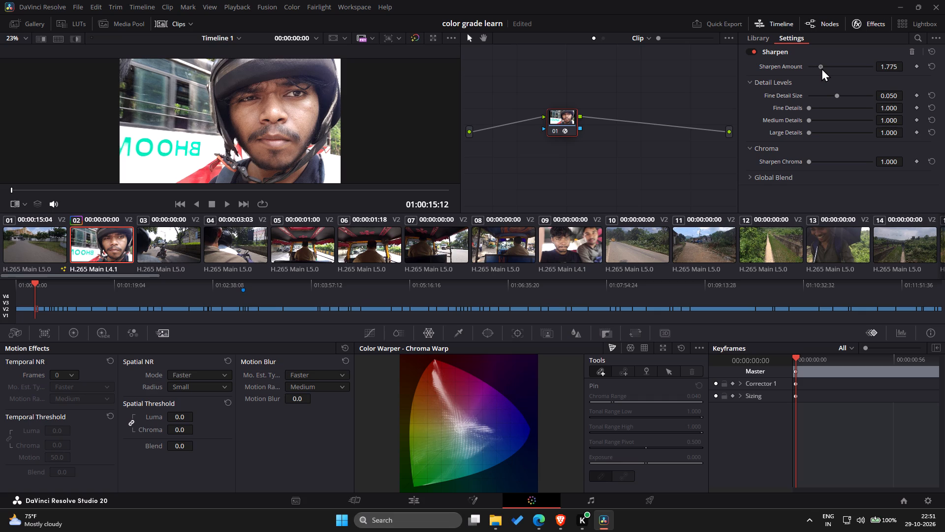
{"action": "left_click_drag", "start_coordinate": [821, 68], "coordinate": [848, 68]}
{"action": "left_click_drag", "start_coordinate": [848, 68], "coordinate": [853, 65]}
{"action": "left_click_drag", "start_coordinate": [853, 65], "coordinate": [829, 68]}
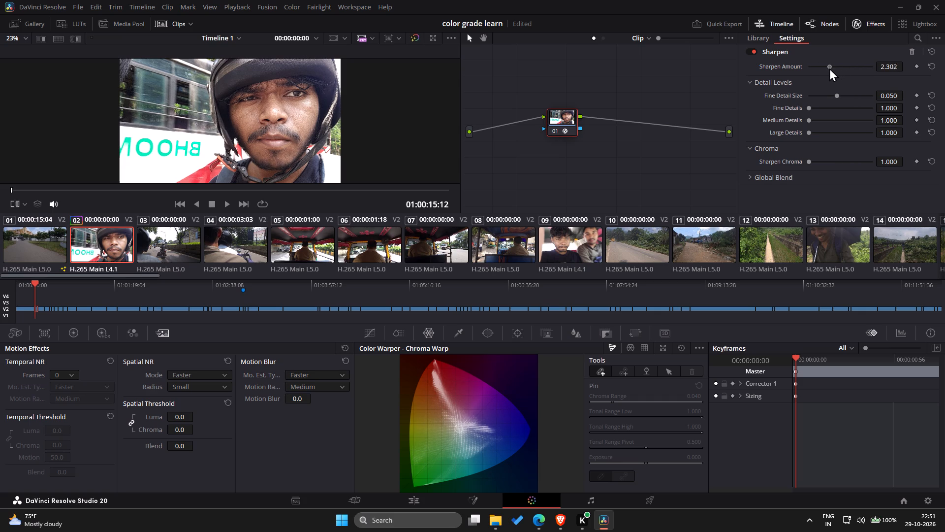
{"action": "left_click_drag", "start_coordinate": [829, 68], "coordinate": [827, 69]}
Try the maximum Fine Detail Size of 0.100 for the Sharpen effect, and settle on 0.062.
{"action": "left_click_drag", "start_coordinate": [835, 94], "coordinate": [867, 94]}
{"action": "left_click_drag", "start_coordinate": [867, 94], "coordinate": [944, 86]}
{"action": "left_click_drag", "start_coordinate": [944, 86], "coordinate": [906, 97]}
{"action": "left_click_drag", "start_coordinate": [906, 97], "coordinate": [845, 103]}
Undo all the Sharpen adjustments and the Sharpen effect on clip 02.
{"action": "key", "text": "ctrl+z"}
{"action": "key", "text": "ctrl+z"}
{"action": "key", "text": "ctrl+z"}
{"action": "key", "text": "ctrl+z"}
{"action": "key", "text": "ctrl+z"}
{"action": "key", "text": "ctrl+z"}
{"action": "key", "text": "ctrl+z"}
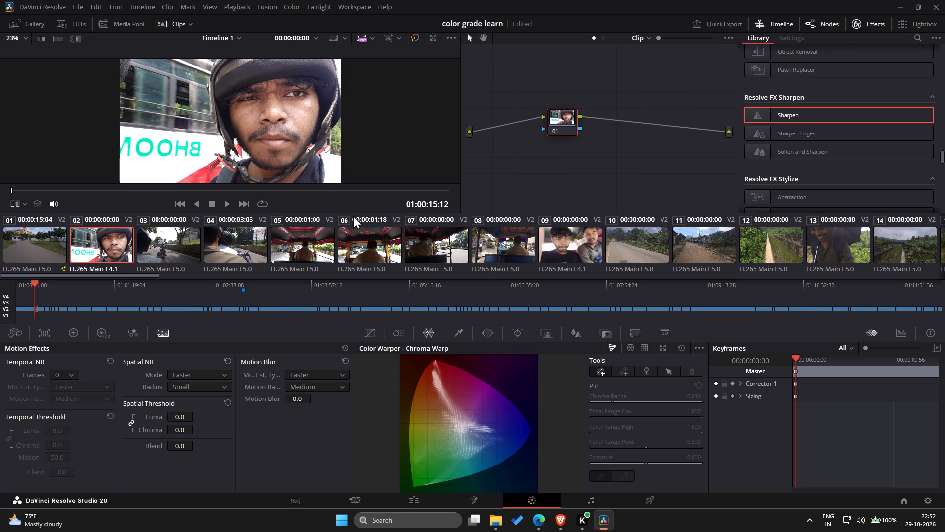
View clip 06 and look through the timeline's clip thumbnails.
{"action": "left_click", "coordinate": [353, 242]}
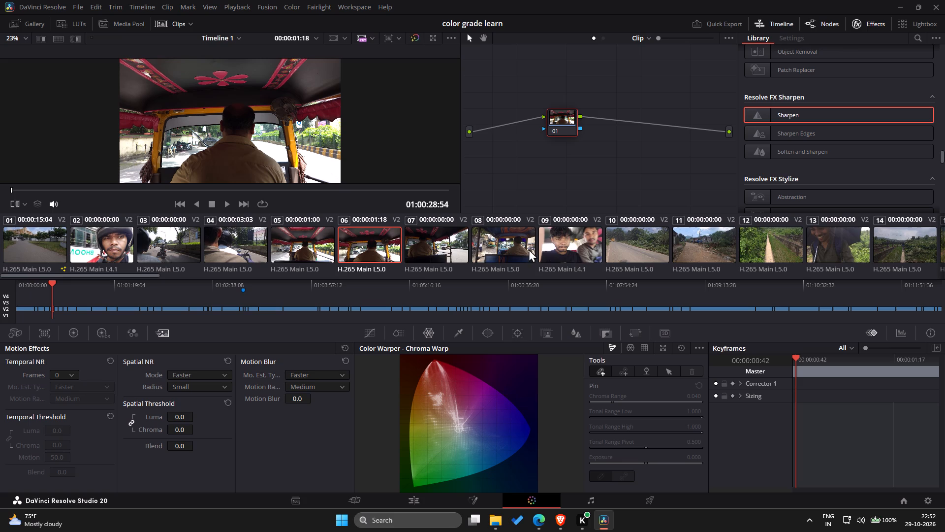
{"action": "scroll", "coordinate": [624, 244], "scroll_direction": "left", "scroll_amount": 7}
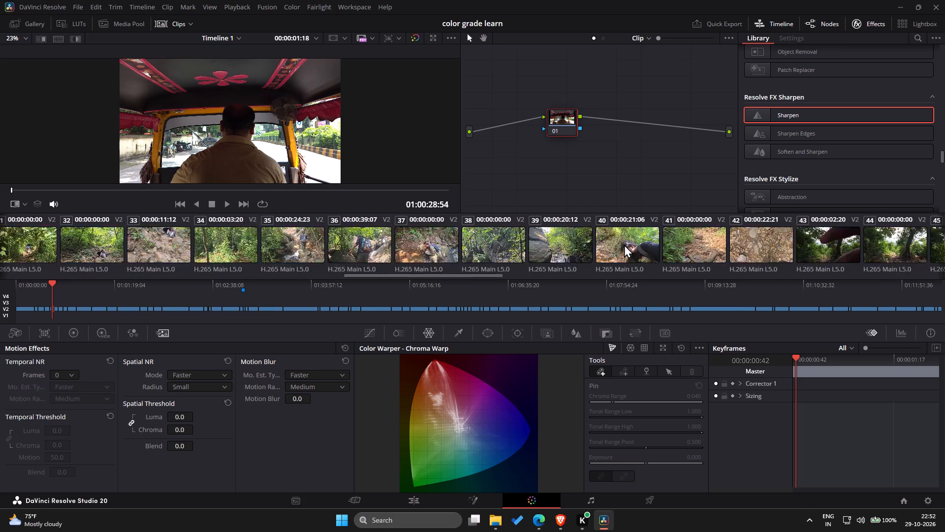
{"action": "scroll", "coordinate": [624, 244], "scroll_direction": "left", "scroll_amount": 8}
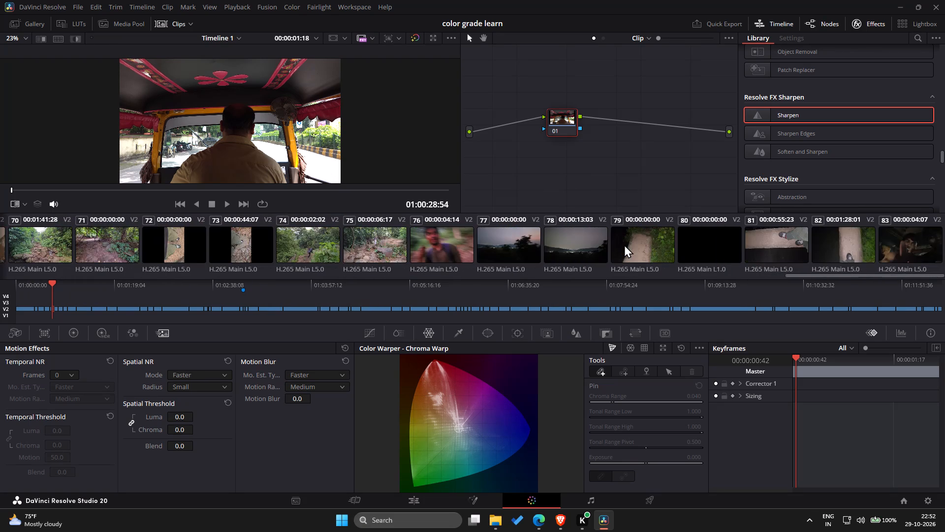
{"action": "scroll", "coordinate": [624, 244], "scroll_direction": "right", "scroll_amount": 14}
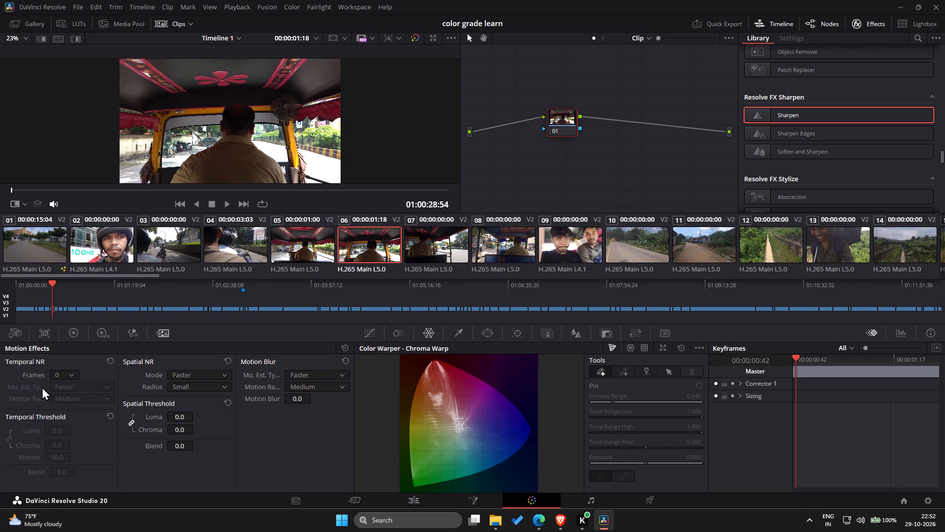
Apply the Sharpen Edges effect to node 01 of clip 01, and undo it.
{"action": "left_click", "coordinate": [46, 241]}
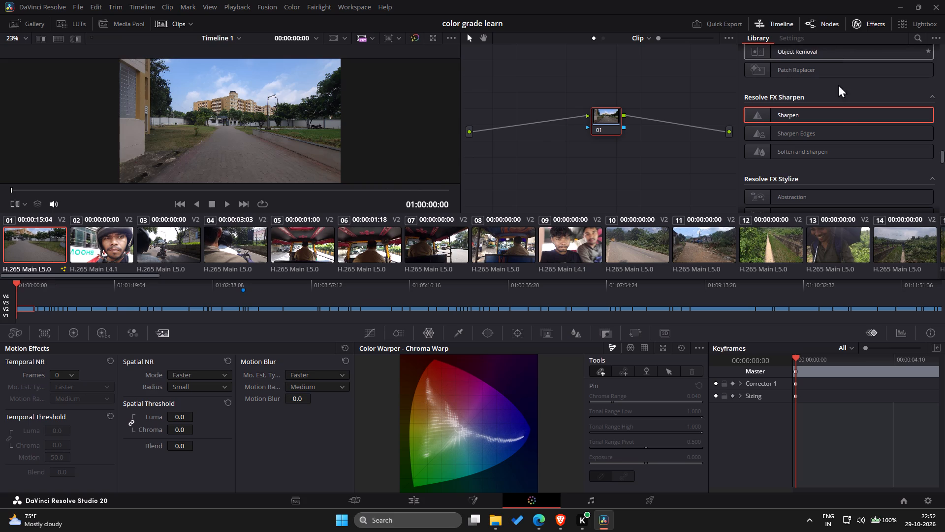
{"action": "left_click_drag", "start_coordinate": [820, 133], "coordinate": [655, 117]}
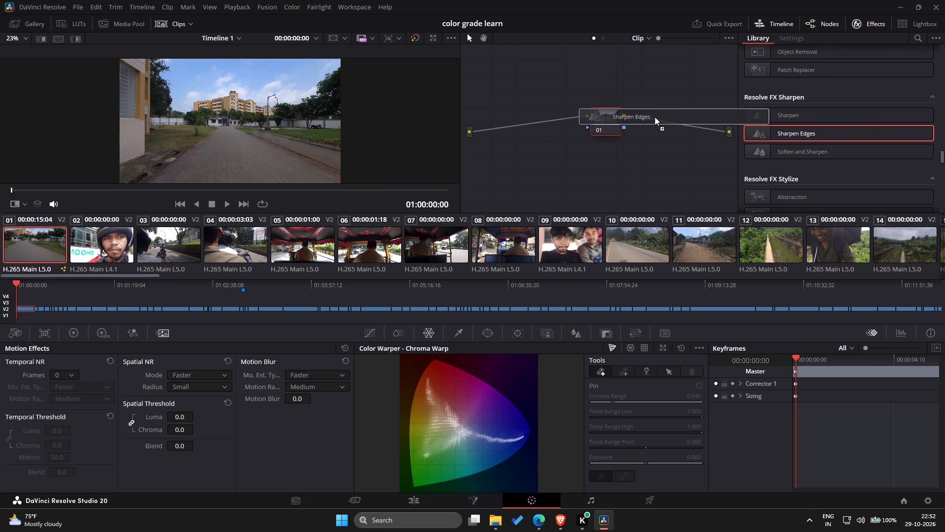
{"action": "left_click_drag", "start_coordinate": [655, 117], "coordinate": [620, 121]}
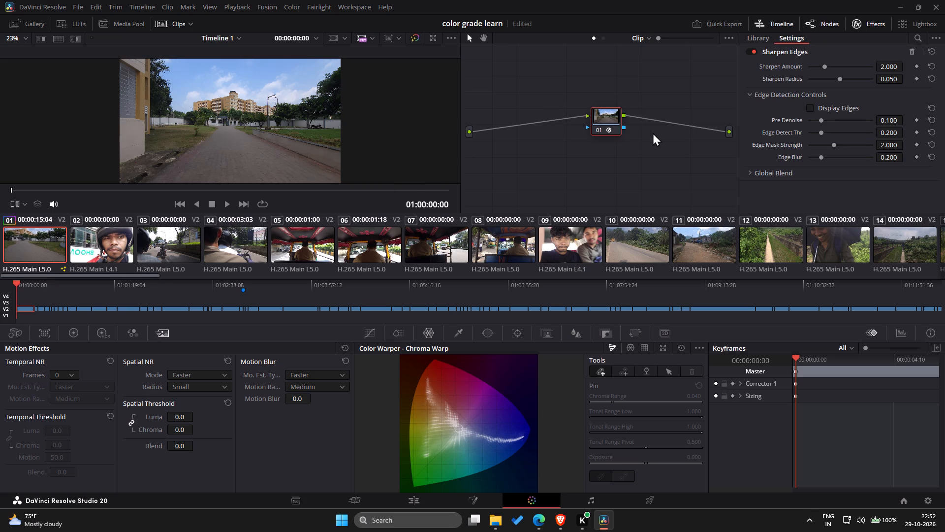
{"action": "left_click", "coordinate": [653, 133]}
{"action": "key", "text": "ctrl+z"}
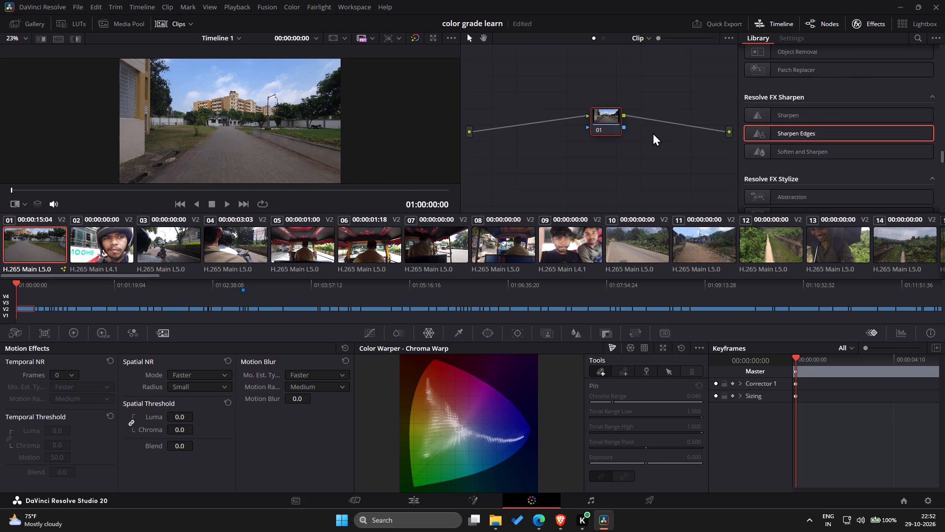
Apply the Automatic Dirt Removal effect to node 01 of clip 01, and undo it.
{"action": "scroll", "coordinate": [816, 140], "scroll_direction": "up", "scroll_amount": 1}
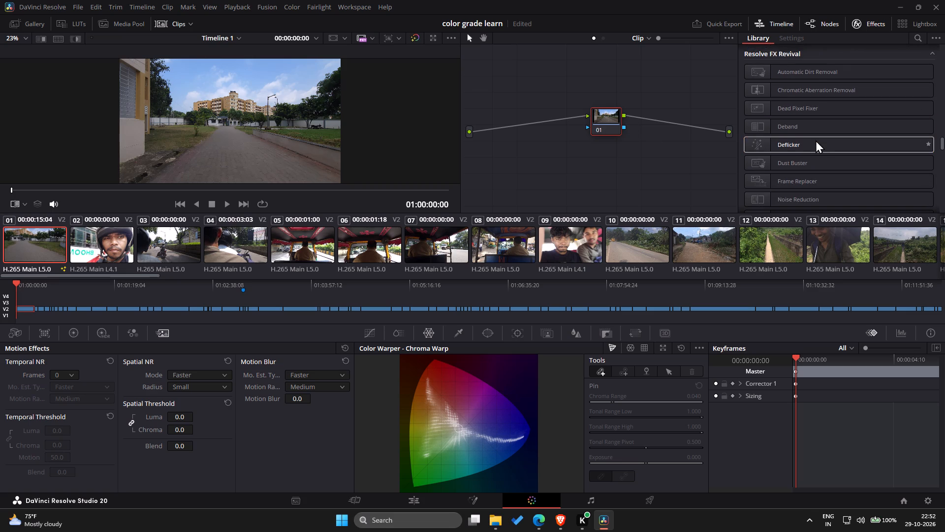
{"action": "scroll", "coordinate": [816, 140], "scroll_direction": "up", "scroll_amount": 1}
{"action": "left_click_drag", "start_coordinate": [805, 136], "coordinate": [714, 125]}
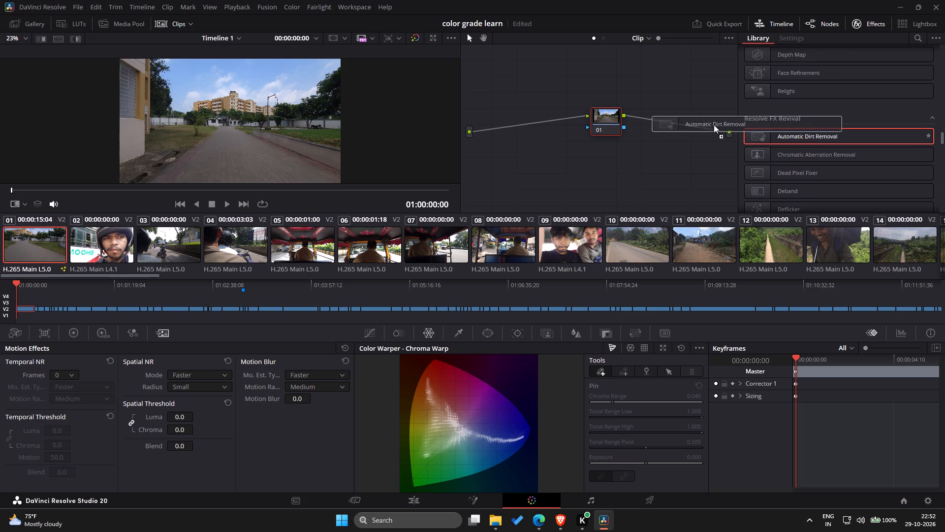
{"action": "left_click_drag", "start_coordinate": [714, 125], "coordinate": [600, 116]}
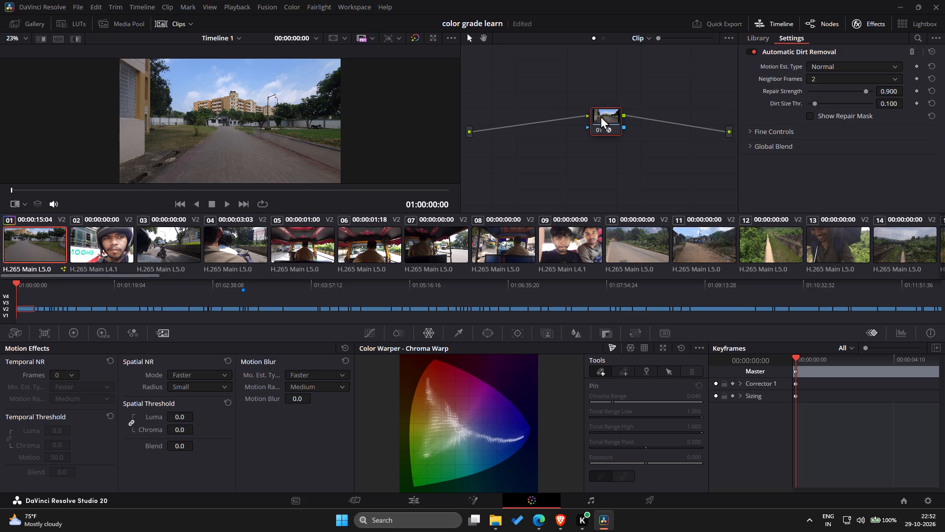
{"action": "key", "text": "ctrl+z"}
Look through the Resolve FX effects library from the Refine category back to the Generate category and Vignette.
{"action": "scroll", "coordinate": [810, 103], "scroll_direction": "up", "scroll_amount": 1}
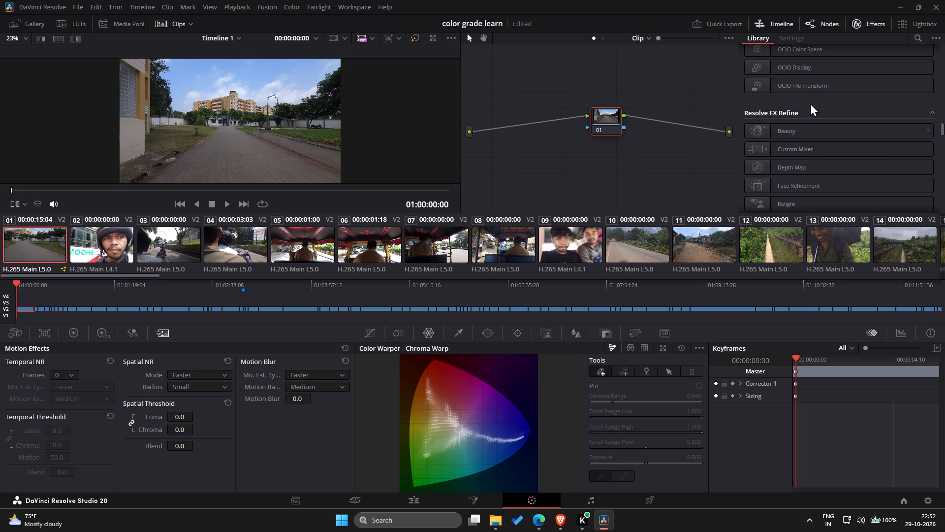
{"action": "scroll", "coordinate": [810, 103], "scroll_direction": "up", "scroll_amount": 2}
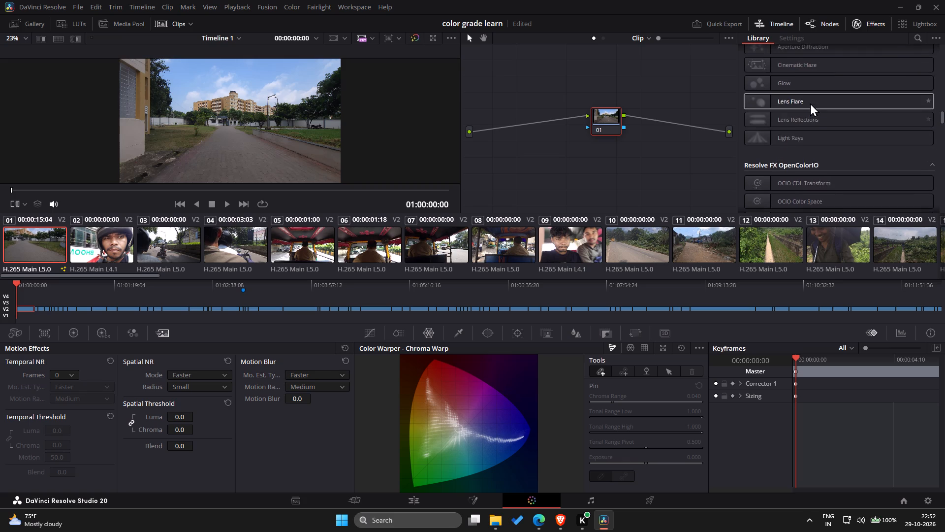
{"action": "scroll", "coordinate": [810, 103], "scroll_direction": "up", "scroll_amount": 3}
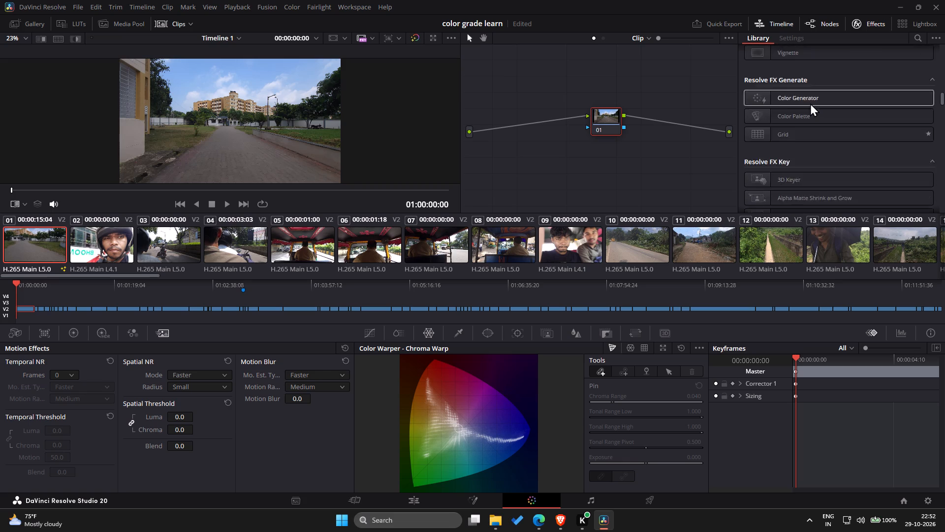
{"action": "scroll", "coordinate": [810, 103], "scroll_direction": "up", "scroll_amount": 1}
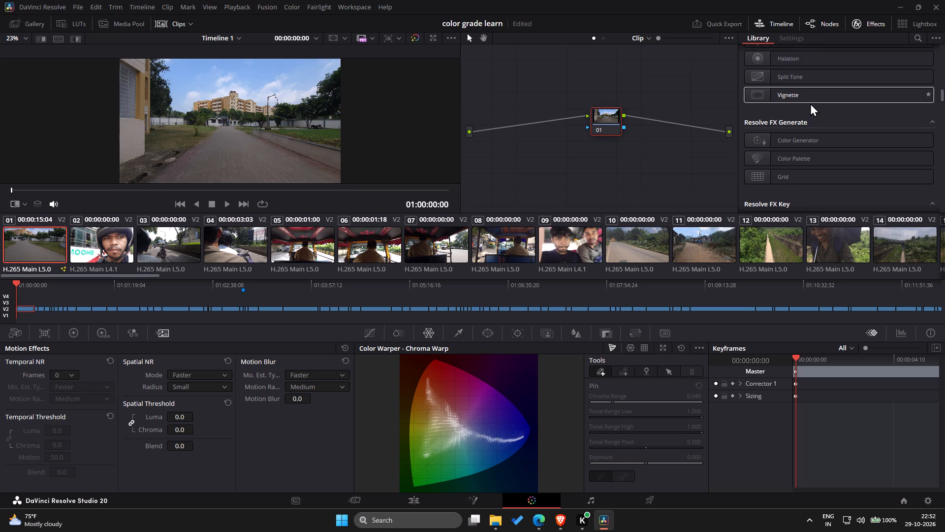
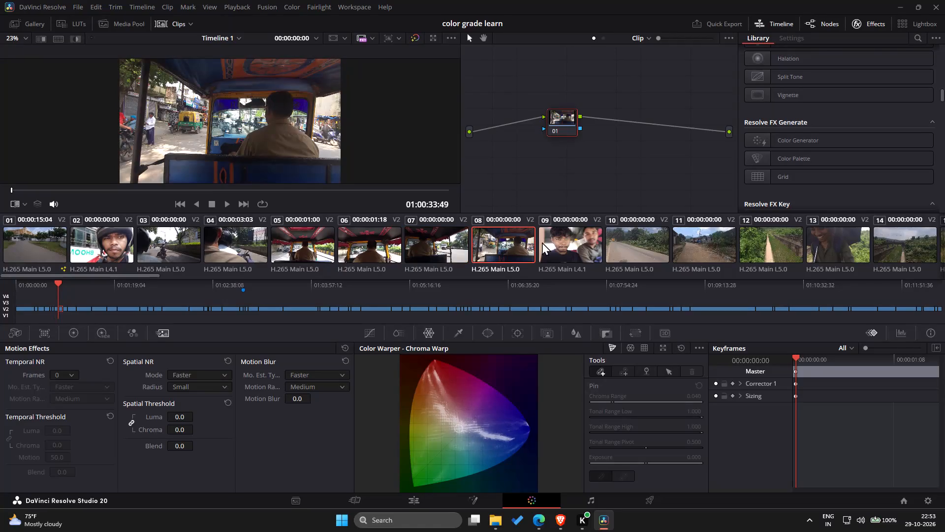
View clips 09, 08 and 07 of the timeline in turn.
{"action": "left_click", "coordinate": [550, 243]}
{"action": "left_click", "coordinate": [479, 258]}
{"action": "left_click", "coordinate": [409, 260]}
{"action": "scroll", "coordinate": [254, 344], "scroll_direction": "right", "scroll_amount": 2}
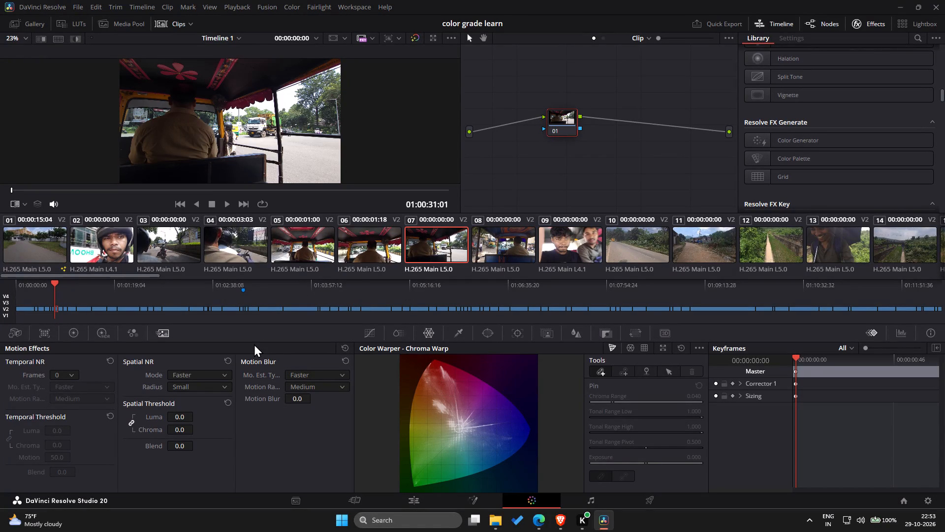
{"action": "scroll", "coordinate": [254, 344], "scroll_direction": "right", "scroll_amount": 1}
{"action": "scroll", "coordinate": [254, 344], "scroll_direction": "left", "scroll_amount": 1}
Scrub back and forth through the timeline to examine the hiking clips, stopping in clip 24 at about 01:02:47:13.
{"action": "left_click_drag", "start_coordinate": [53, 287], "coordinate": [199, 287]}
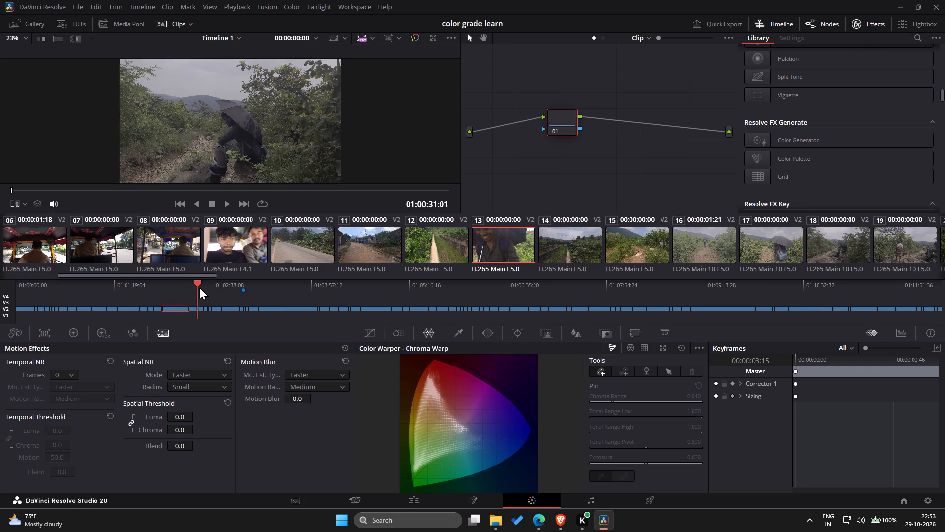
{"action": "left_click_drag", "start_coordinate": [199, 287], "coordinate": [168, 284]}
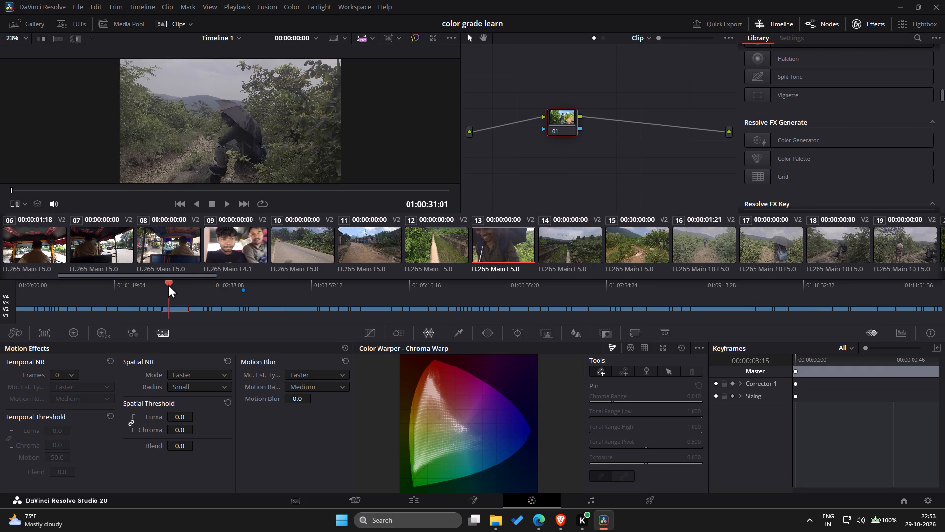
{"action": "left_click_drag", "start_coordinate": [168, 284], "coordinate": [186, 286]}
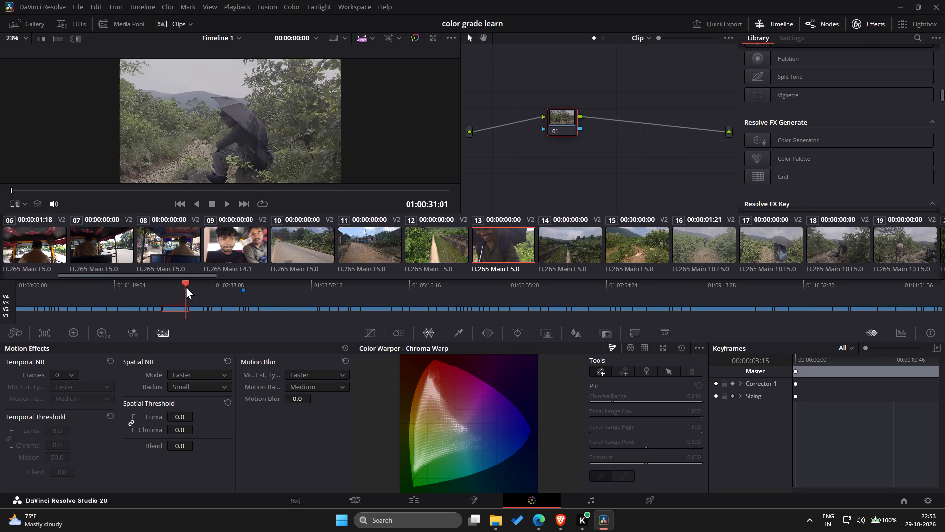
{"action": "left_click_drag", "start_coordinate": [186, 286], "coordinate": [219, 285]}
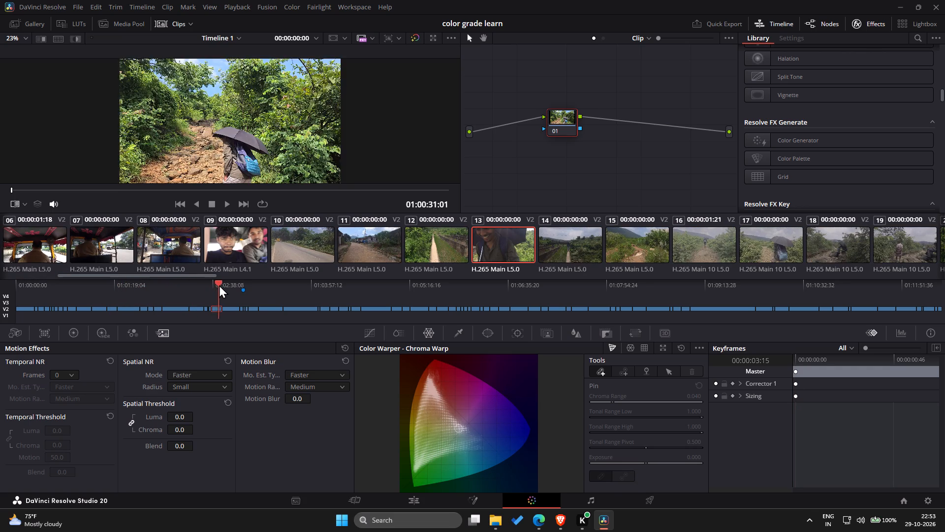
{"action": "left_click_drag", "start_coordinate": [219, 285], "coordinate": [215, 288]}
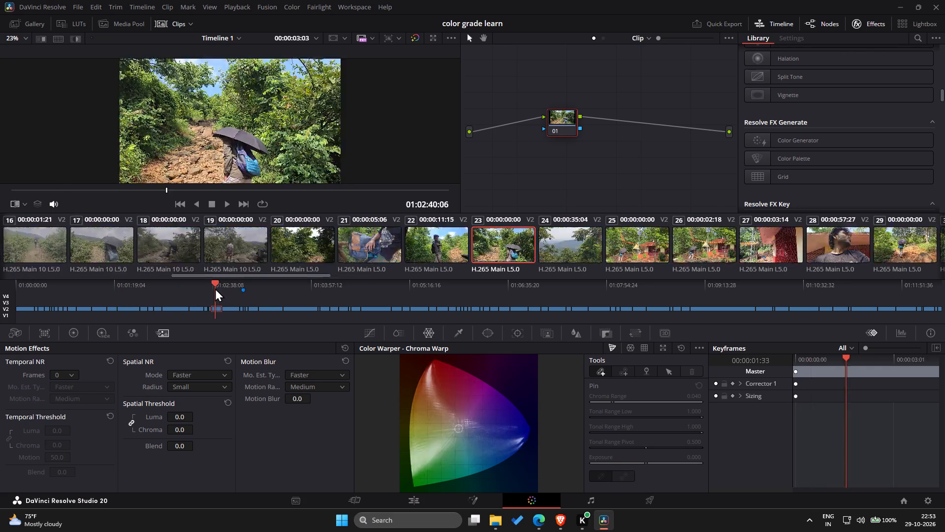
{"action": "left_click_drag", "start_coordinate": [215, 288], "coordinate": [209, 292]}
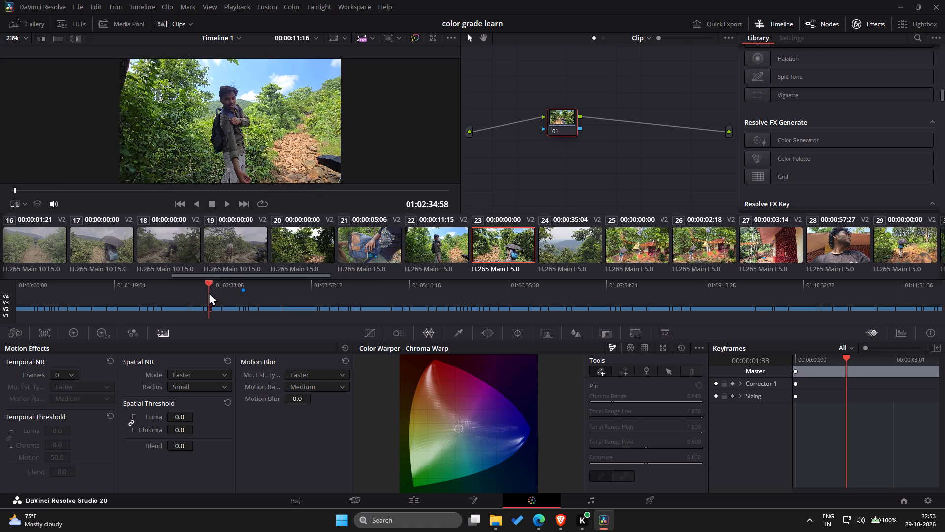
{"action": "left_click_drag", "start_coordinate": [209, 292], "coordinate": [213, 292]}
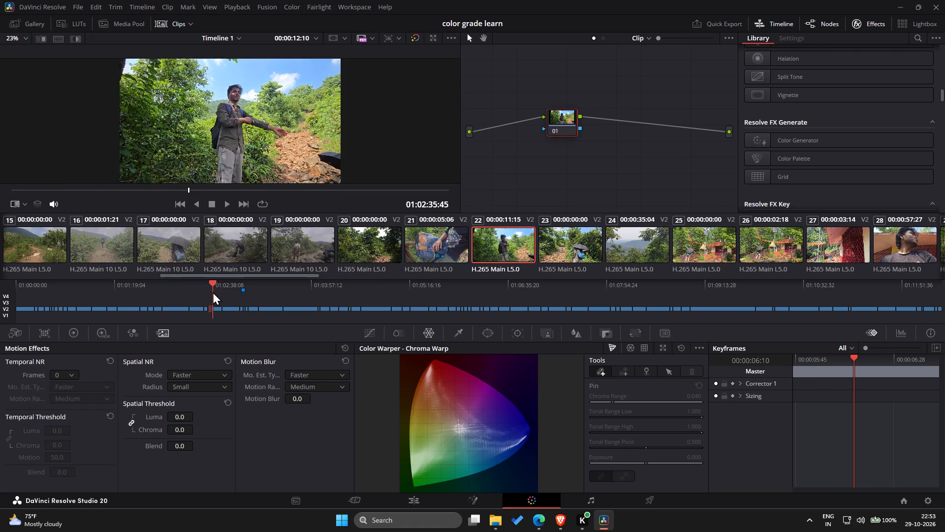
{"action": "left_click_drag", "start_coordinate": [213, 292], "coordinate": [224, 292]}
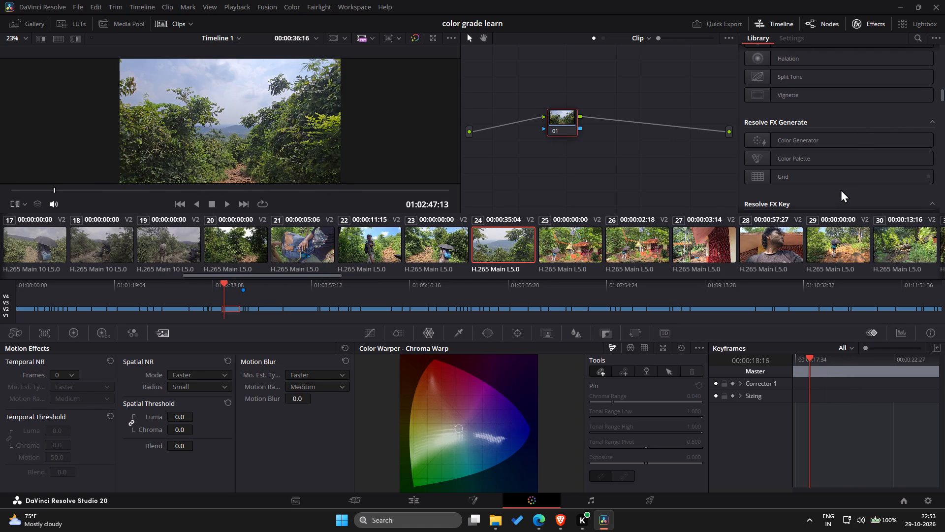
Mark the Color Space Transform effect in the Resolve FX Color category as a favorite.
{"action": "scroll", "coordinate": [811, 108], "scroll_direction": "up", "scroll_amount": 1}
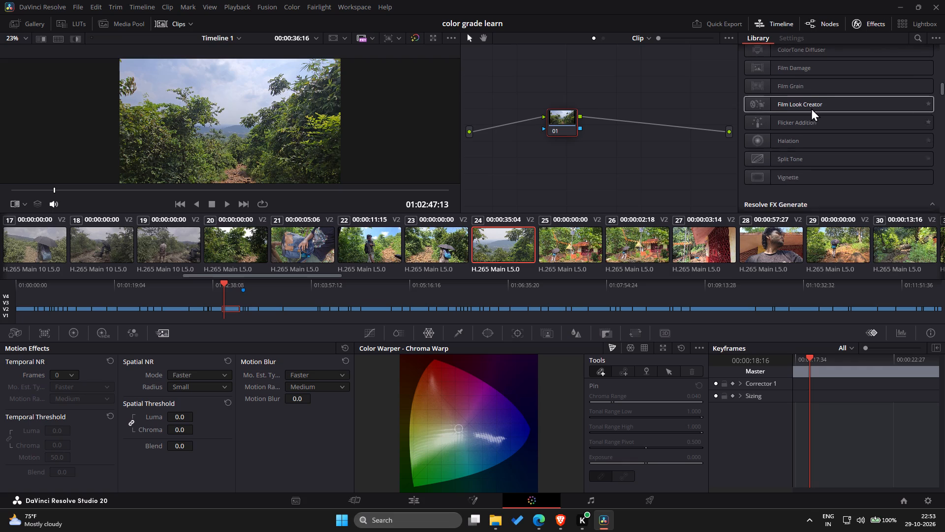
{"action": "scroll", "coordinate": [811, 108], "scroll_direction": "up", "scroll_amount": 2}
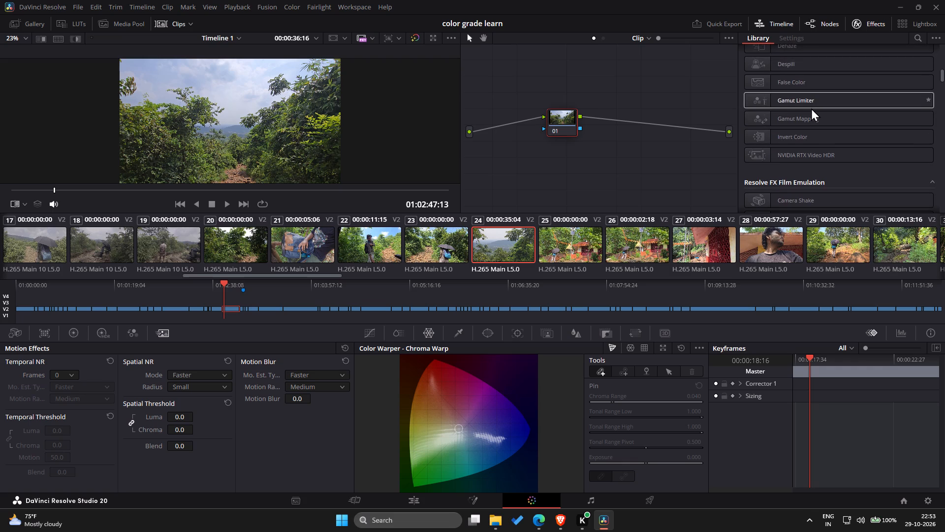
{"action": "scroll", "coordinate": [811, 108], "scroll_direction": "up", "scroll_amount": 2}
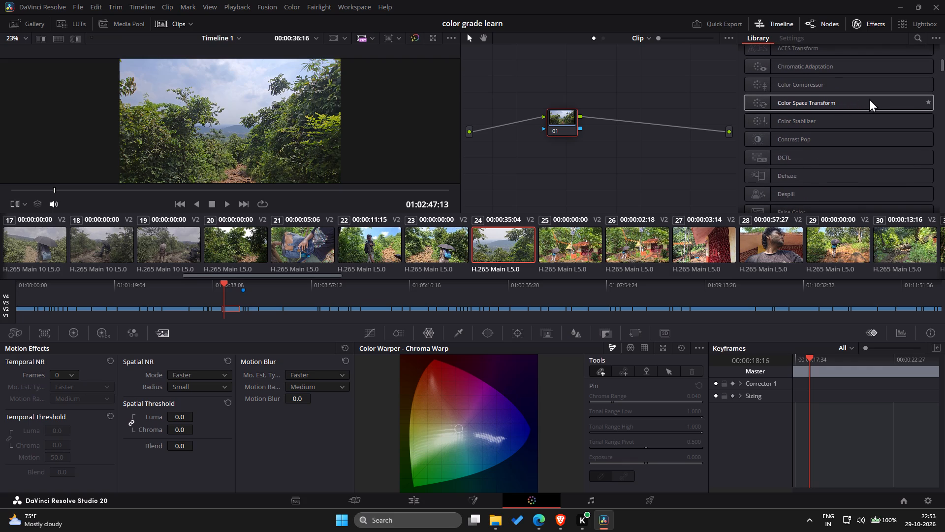
{"action": "left_click", "coordinate": [928, 102]}
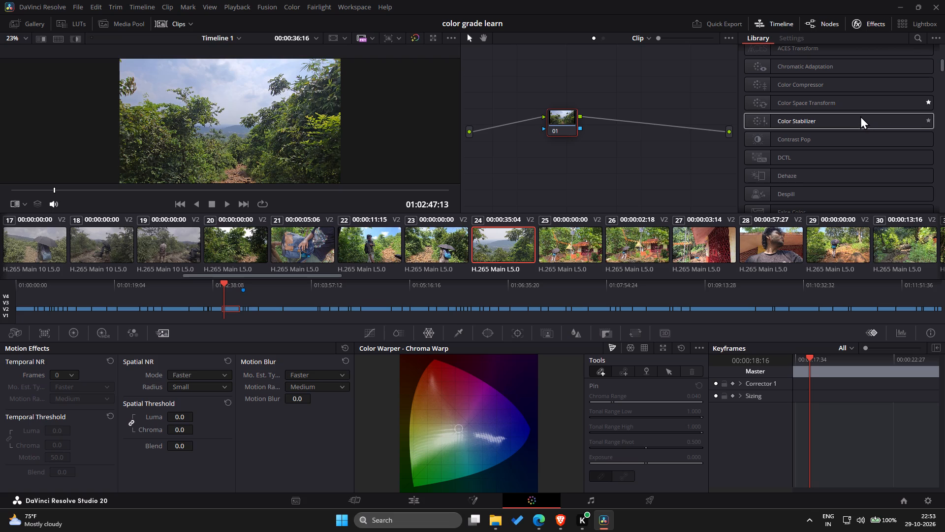
Filter the effects library to favorites, switch back to showing all effects, and look through the library to the Warp category.
{"action": "left_click", "coordinate": [935, 34]}
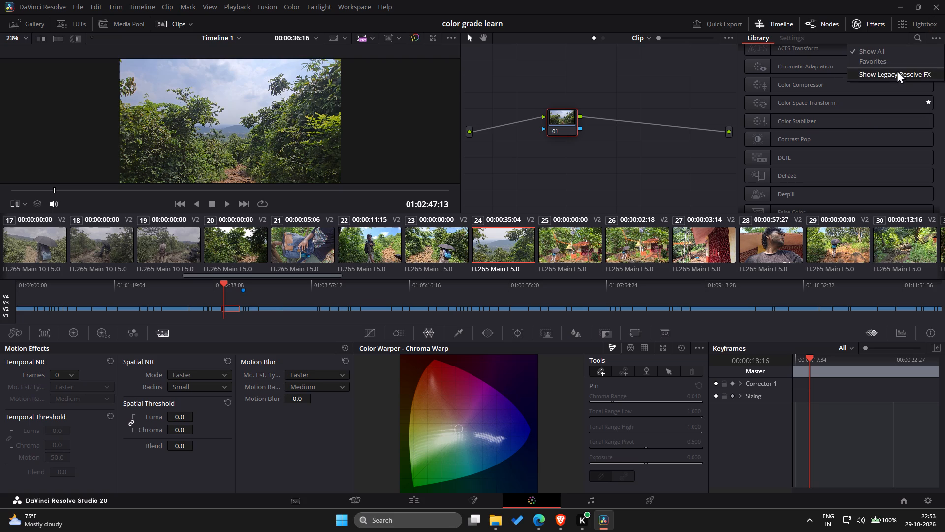
{"action": "left_click", "coordinate": [893, 64]}
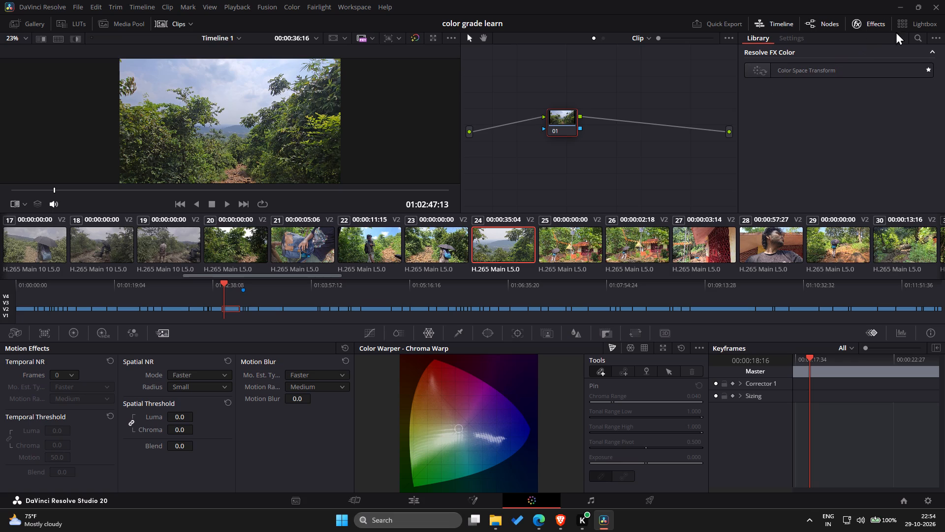
{"action": "left_click", "coordinate": [937, 41]}
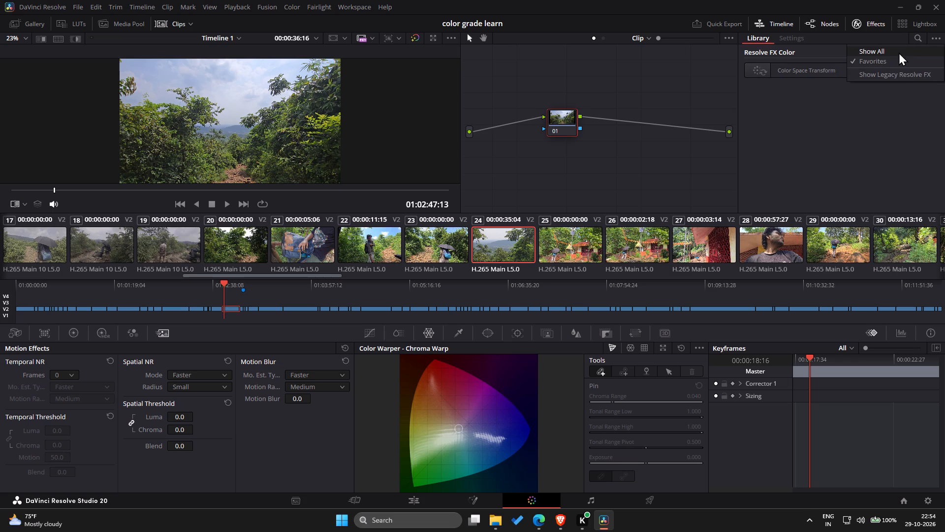
{"action": "left_click", "coordinate": [899, 52]}
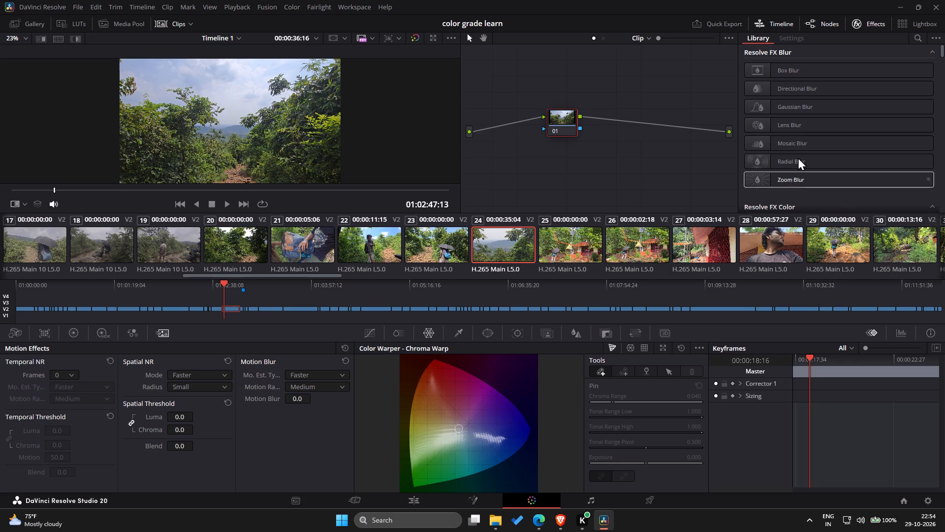
{"action": "scroll", "coordinate": [788, 85], "scroll_direction": "up", "scroll_amount": 2}
{"action": "scroll", "coordinate": [788, 85], "scroll_direction": "down", "scroll_amount": 6}
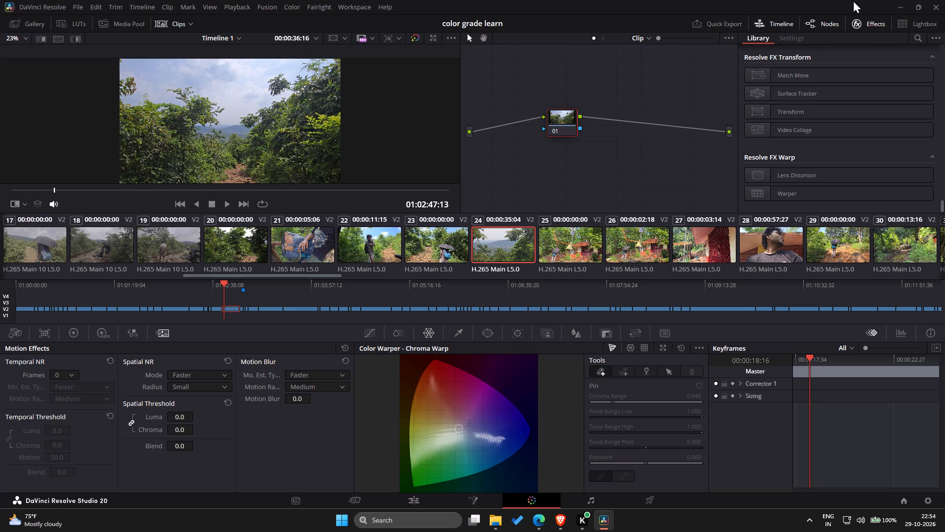
Look through all timeline clips in the Lightbox and select clip 29, the hiker with an umbrella on the rocky path.
{"action": "left_click", "coordinate": [908, 19]}
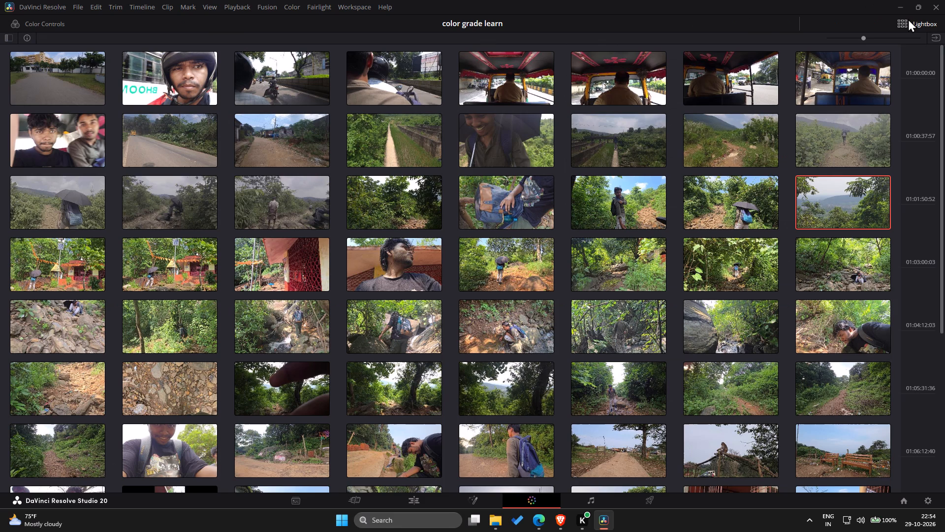
{"action": "scroll", "coordinate": [509, 288], "scroll_direction": "down", "scroll_amount": 3}
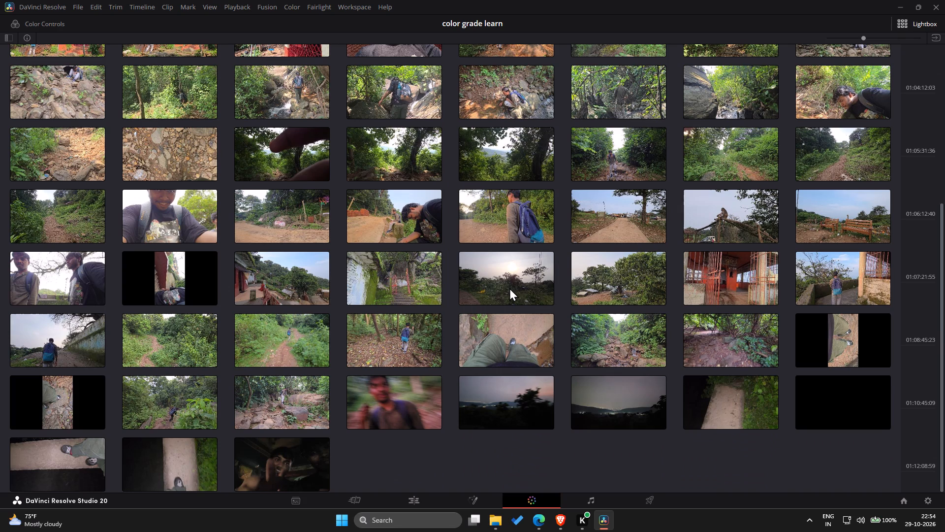
{"action": "scroll", "coordinate": [509, 288], "scroll_direction": "down", "scroll_amount": 3}
{"action": "scroll", "coordinate": [509, 288], "scroll_direction": "up", "scroll_amount": 9}
{"action": "scroll", "coordinate": [509, 288], "scroll_direction": "down", "scroll_amount": 7}
{"action": "scroll", "coordinate": [509, 288], "scroll_direction": "up", "scroll_amount": 8}
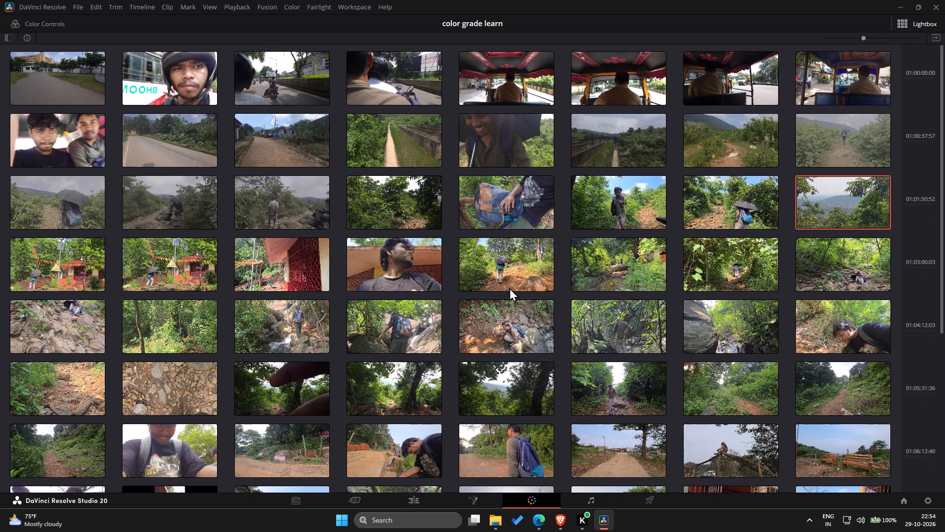
{"action": "left_click", "coordinate": [509, 288]}
{"action": "scroll", "coordinate": [509, 288], "scroll_direction": "down", "scroll_amount": 4}
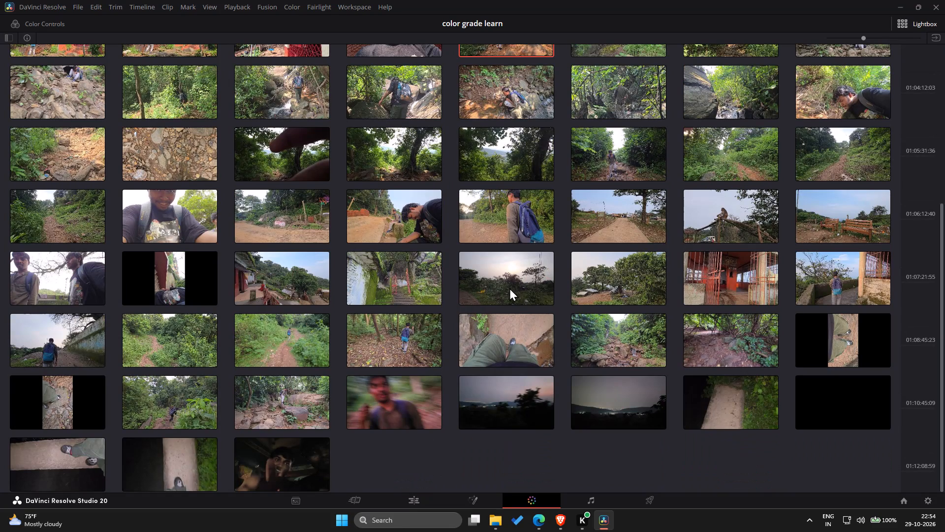
{"action": "scroll", "coordinate": [509, 288], "scroll_direction": "up", "scroll_amount": 4}
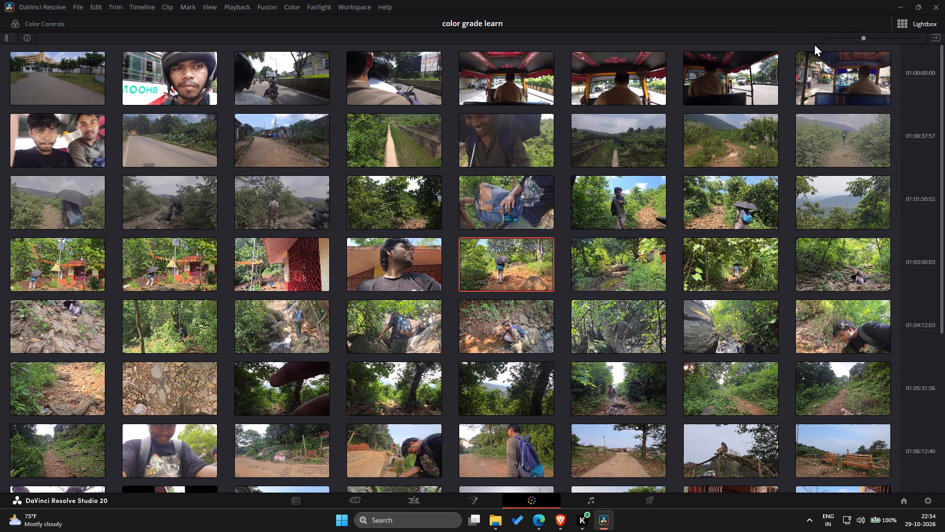
Compare the Lightbox clips at small, largest and very small thumbnail sizes, and return to the grading view.
{"action": "left_click_drag", "start_coordinate": [866, 35], "coordinate": [846, 35]}
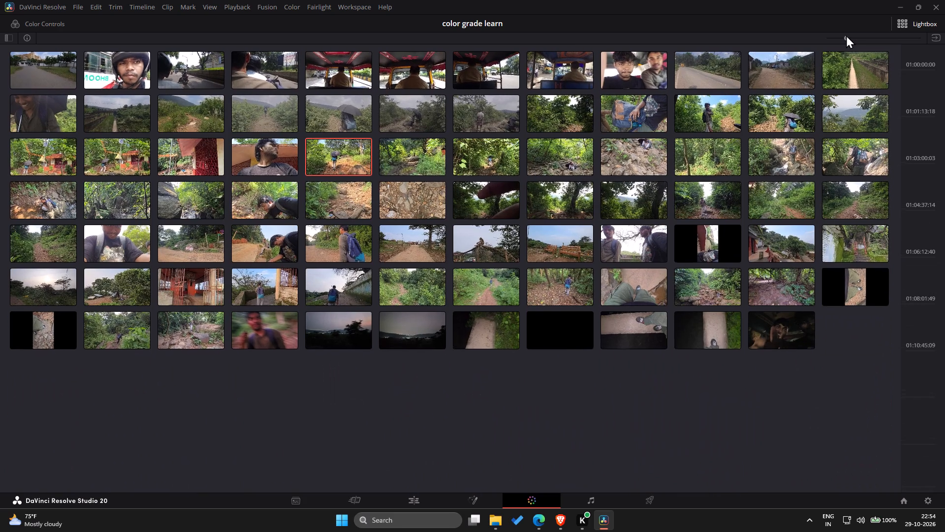
{"action": "left_click_drag", "start_coordinate": [846, 35], "coordinate": [855, 36]}
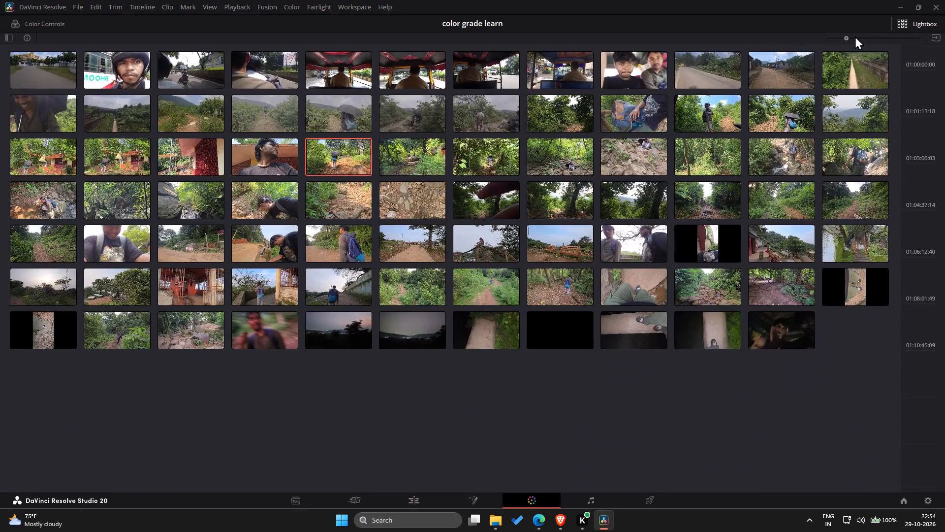
{"action": "left_click_drag", "start_coordinate": [855, 36], "coordinate": [944, 24]}
{"action": "scroll", "coordinate": [487, 298], "scroll_direction": "down", "scroll_amount": 6}
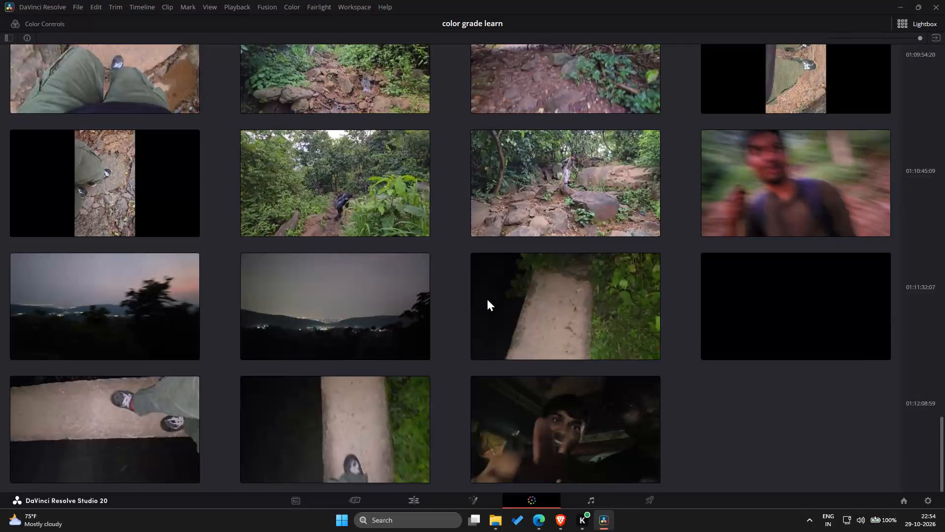
{"action": "scroll", "coordinate": [487, 298], "scroll_direction": "up", "scroll_amount": 6}
{"action": "scroll", "coordinate": [487, 298], "scroll_direction": "down", "scroll_amount": 3}
{"action": "scroll", "coordinate": [487, 298], "scroll_direction": "up", "scroll_amount": 4}
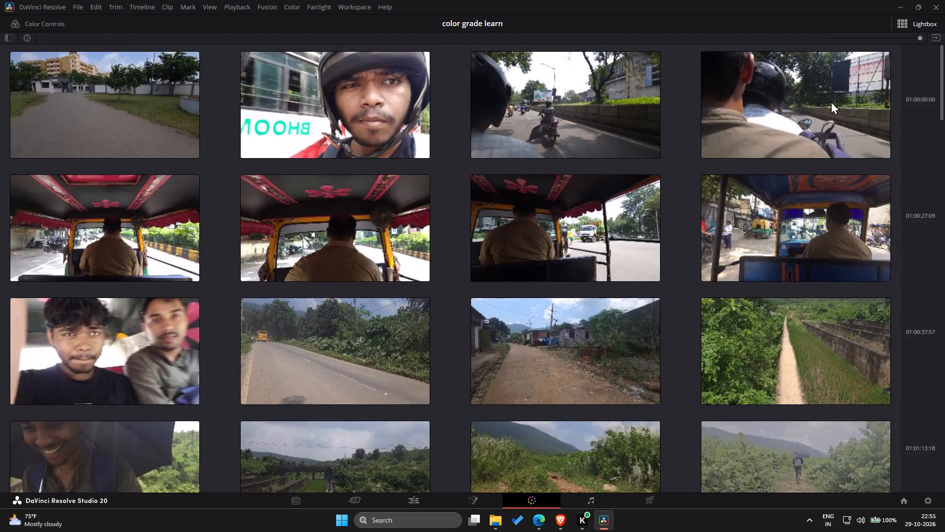
{"action": "left_click_drag", "start_coordinate": [909, 40], "coordinate": [850, 44]}
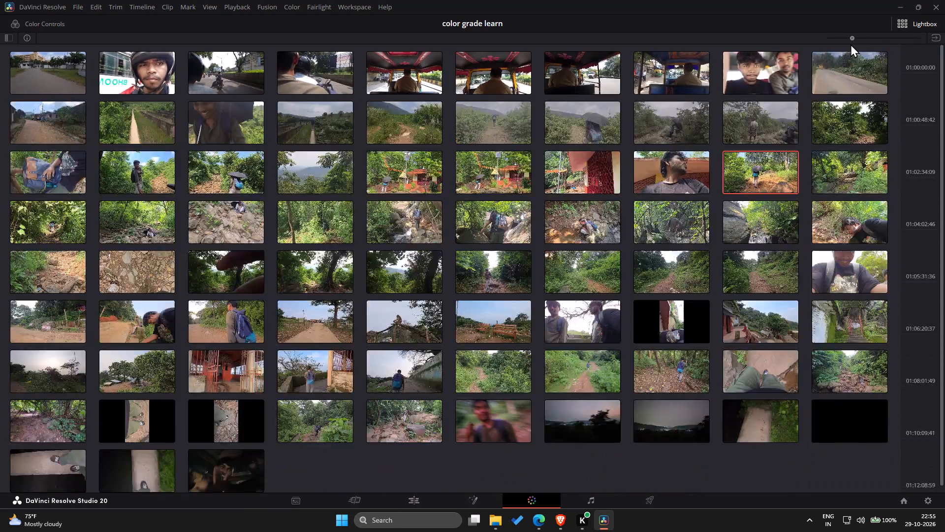
{"action": "left_click_drag", "start_coordinate": [850, 44], "coordinate": [822, 50]}
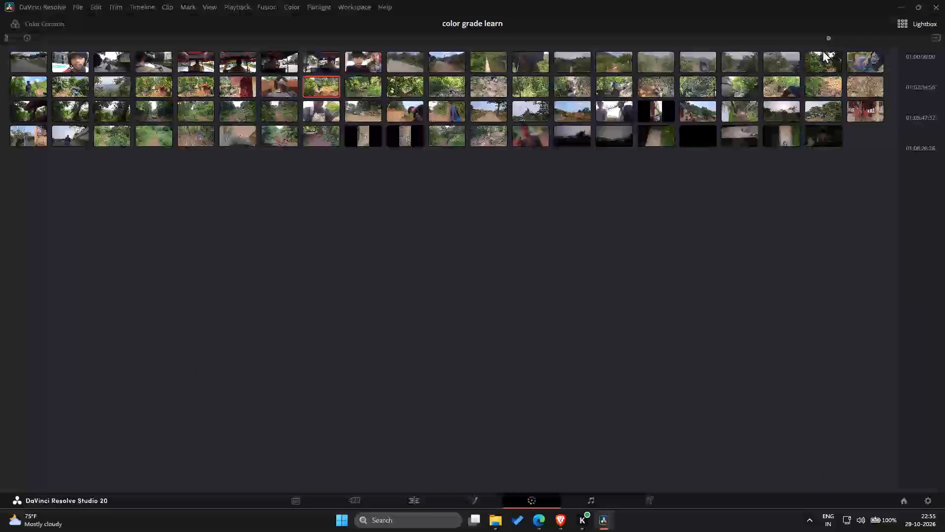
{"action": "left_click_drag", "start_coordinate": [822, 50], "coordinate": [824, 49]}
{"action": "left_click_drag", "start_coordinate": [824, 49], "coordinate": [825, 47]}
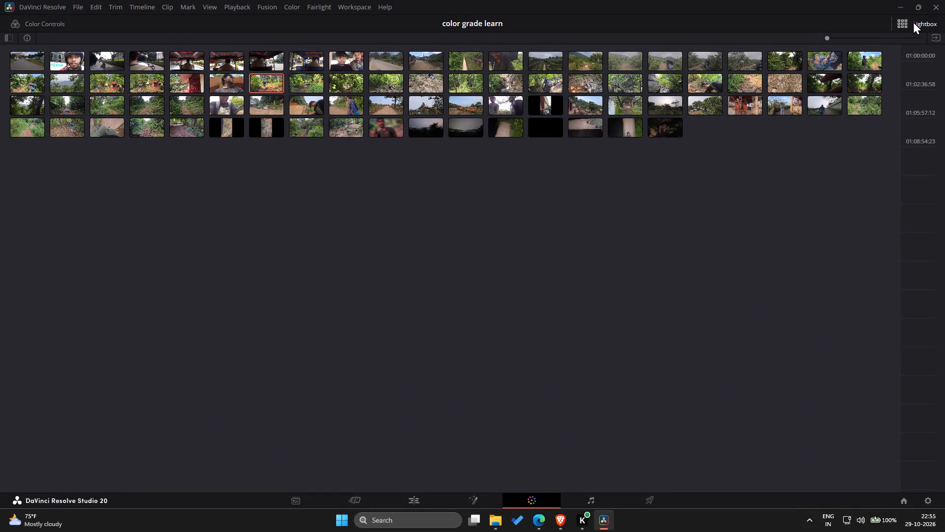
{"action": "left_click", "coordinate": [910, 21]}
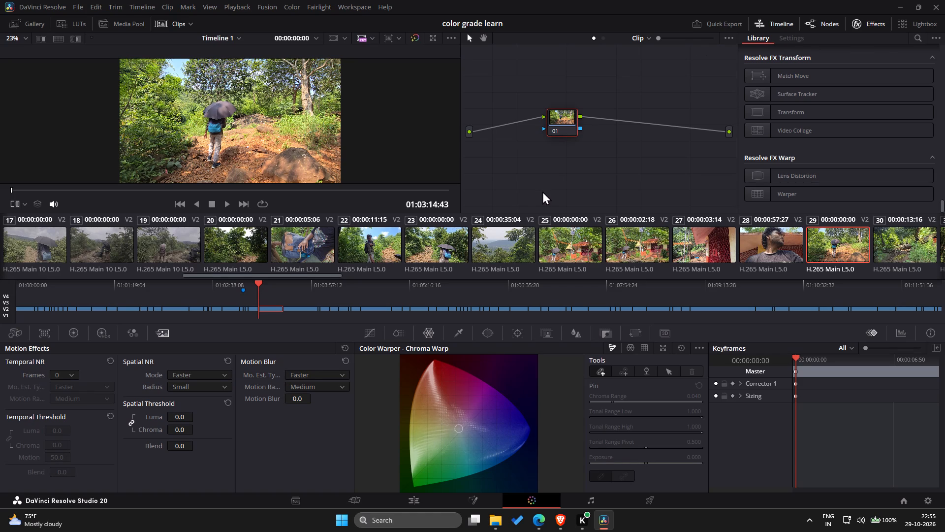
Review clips 25 and 21, jump between neighbouring clips, and play the timeline backwards from clip 20 into clip 18.
{"action": "left_click", "coordinate": [589, 255]}
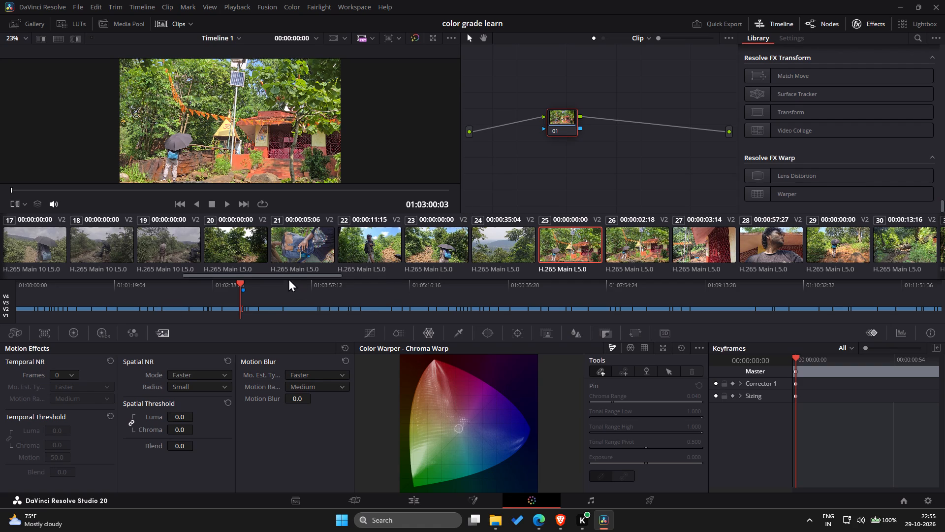
{"action": "left_click", "coordinate": [317, 238]}
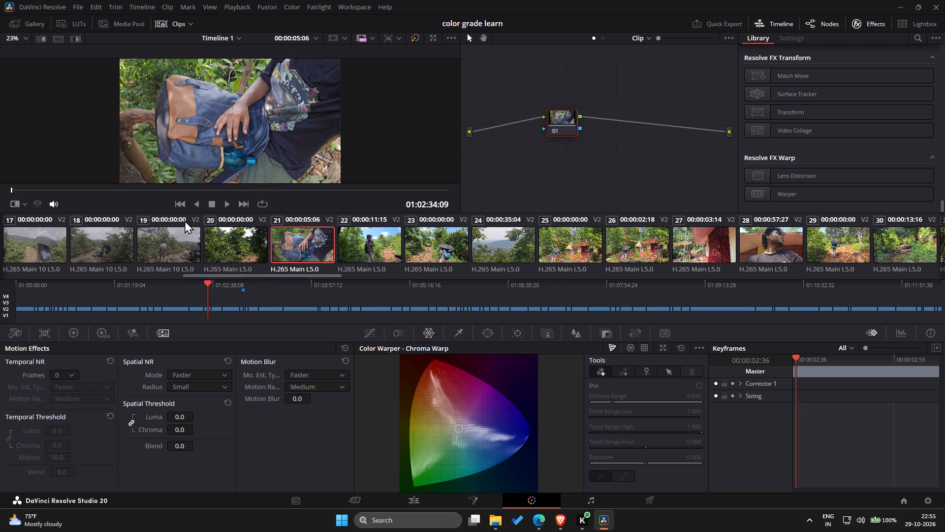
{"action": "left_click", "coordinate": [185, 220]}
{"action": "left_click", "coordinate": [184, 204]}
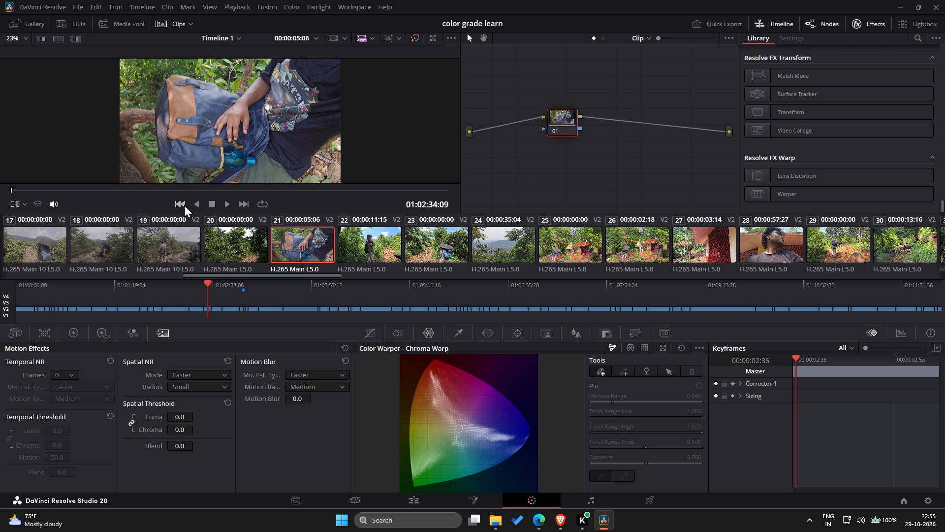
{"action": "left_click", "coordinate": [184, 204]}
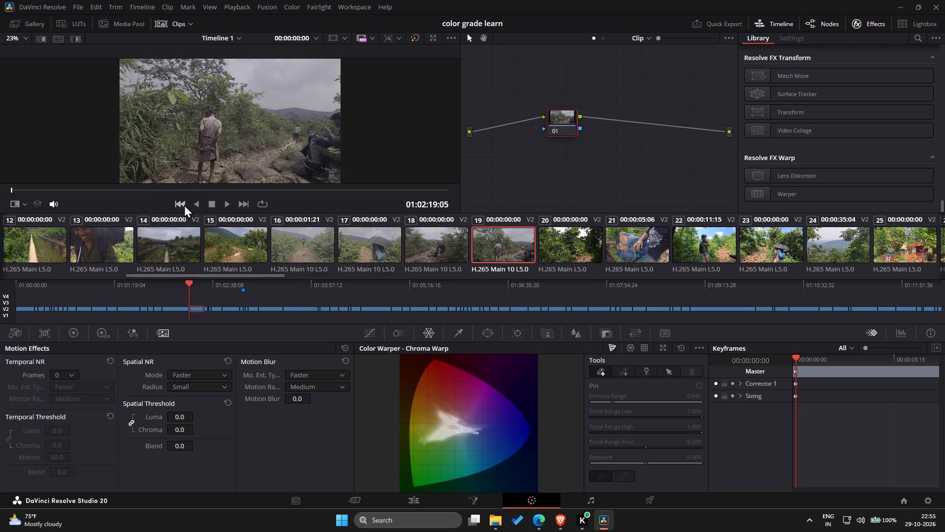
{"action": "left_click", "coordinate": [244, 199]}
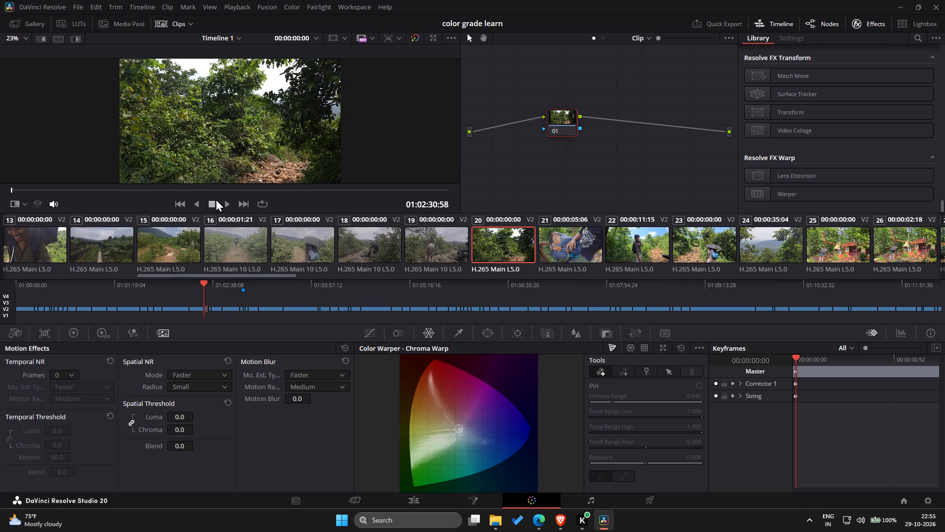
{"action": "left_click", "coordinate": [212, 199]}
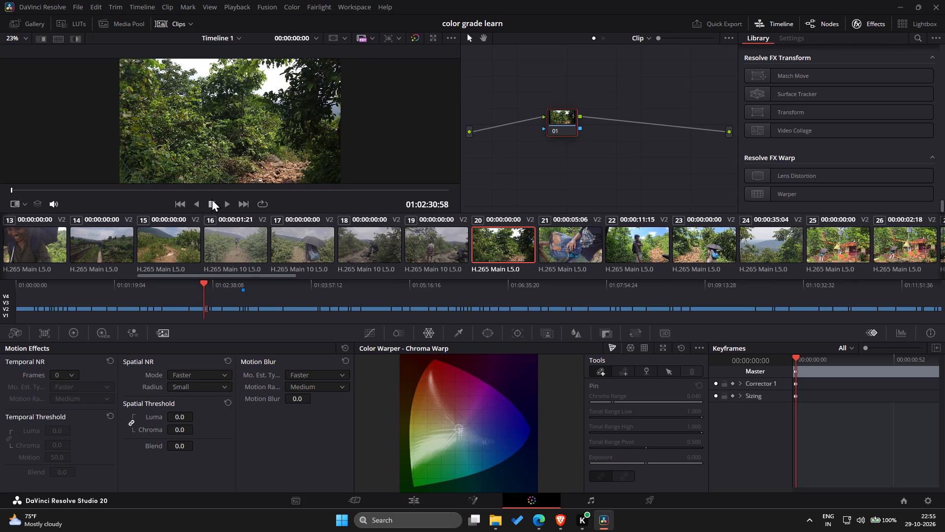
{"action": "left_click", "coordinate": [201, 200]}
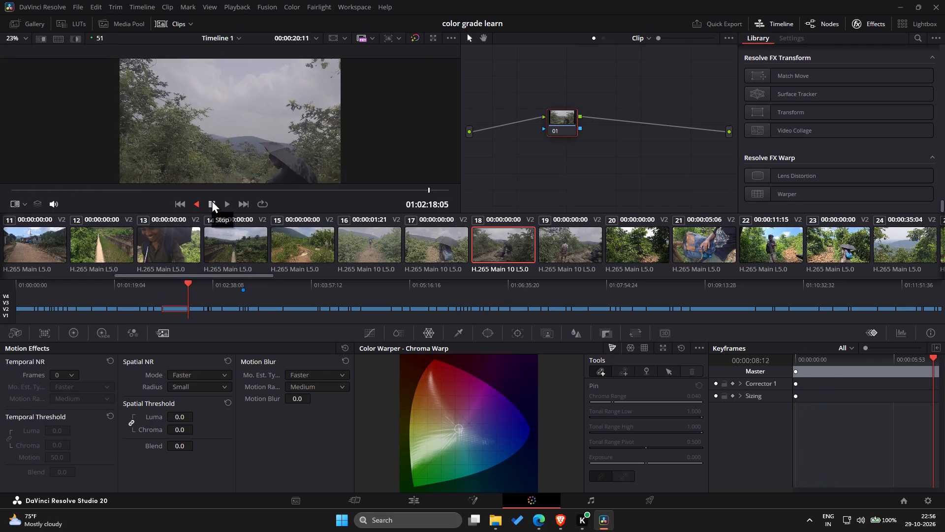
{"action": "left_click", "coordinate": [212, 200]}
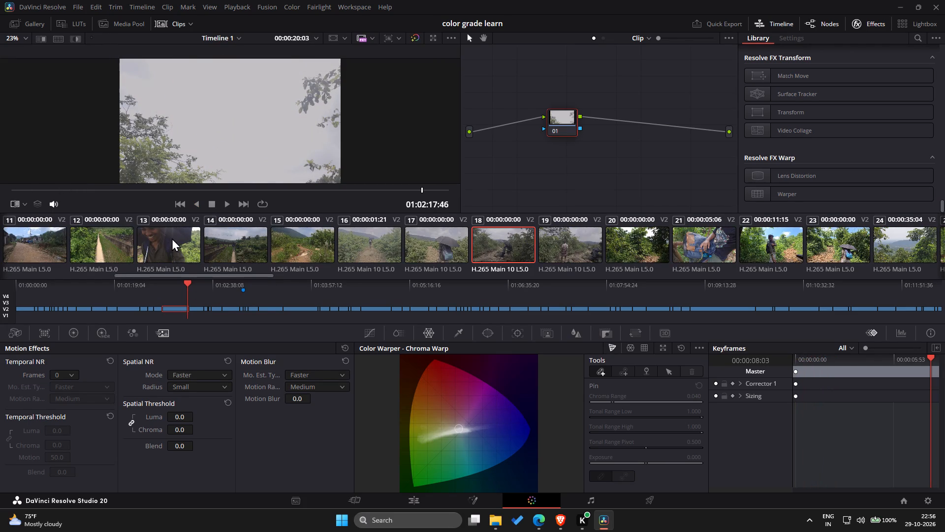
View clips 13 and 11, and go back to clip 01, the paved road leading to the apartment building.
{"action": "left_click", "coordinate": [172, 238]}
{"action": "left_click", "coordinate": [56, 231]}
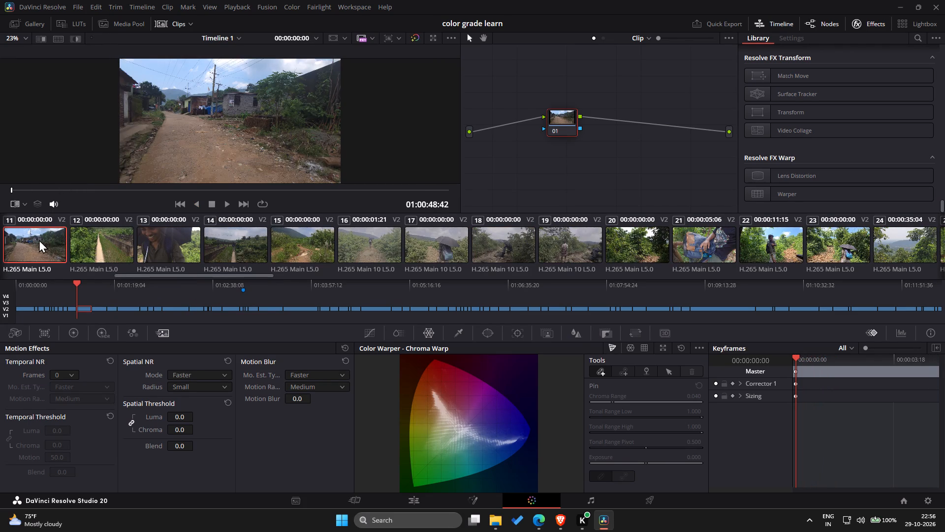
{"action": "scroll", "coordinate": [25, 236], "scroll_direction": "right", "scroll_amount": 8}
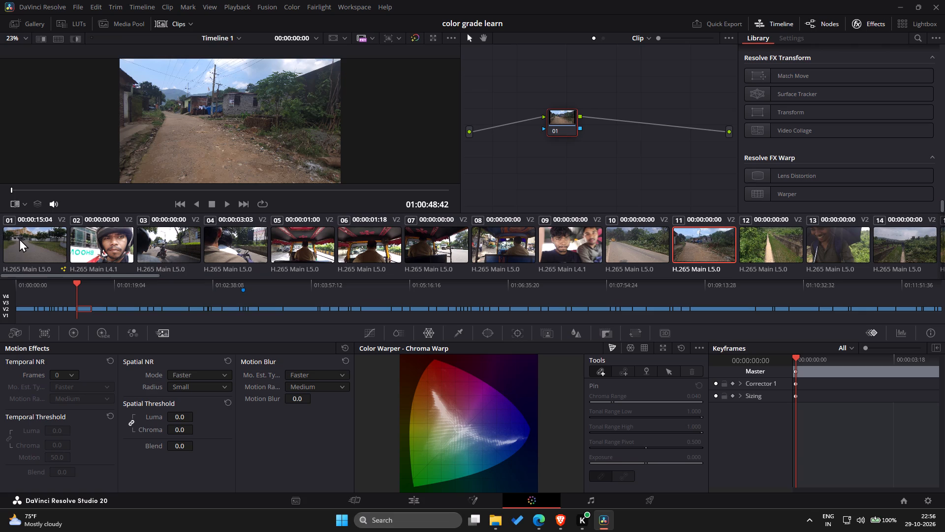
{"action": "left_click", "coordinate": [19, 238]}
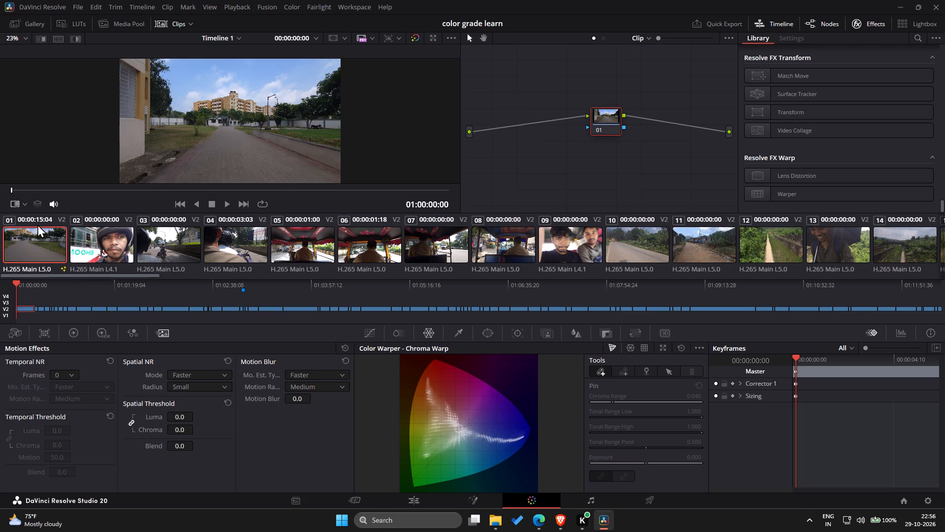
Play backwards from the start of clip 01 and look through the timeline's clip thumbnails during playback.
{"action": "left_click", "coordinate": [195, 205]}
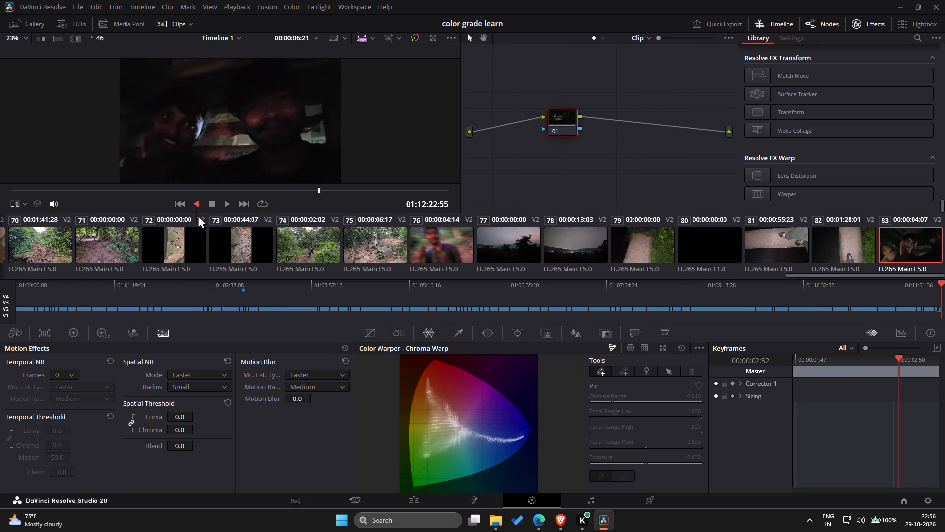
{"action": "scroll", "coordinate": [183, 267], "scroll_direction": "right", "scroll_amount": 13}
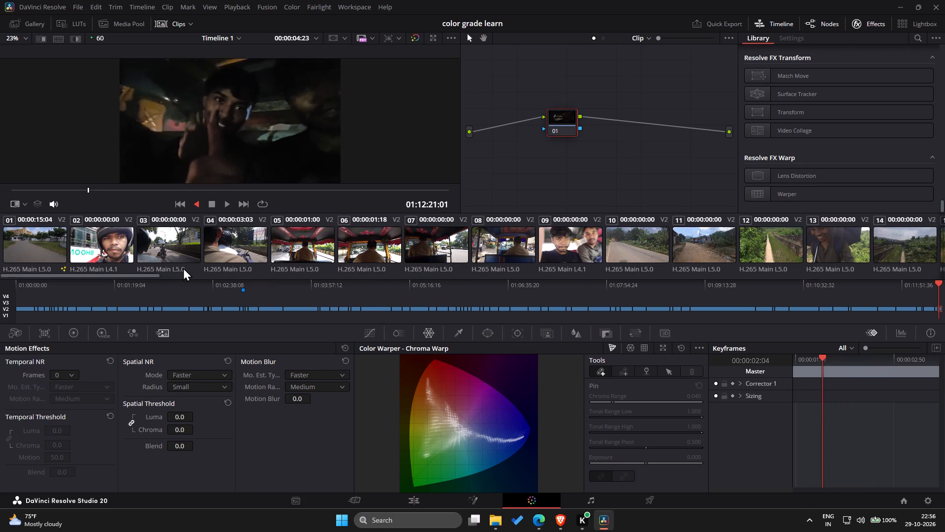
{"action": "scroll", "coordinate": [183, 267], "scroll_direction": "right", "scroll_amount": 3}
{"action": "scroll", "coordinate": [183, 267], "scroll_direction": "left", "scroll_amount": 7}
{"action": "scroll", "coordinate": [183, 267], "scroll_direction": "right", "scroll_amount": 6}
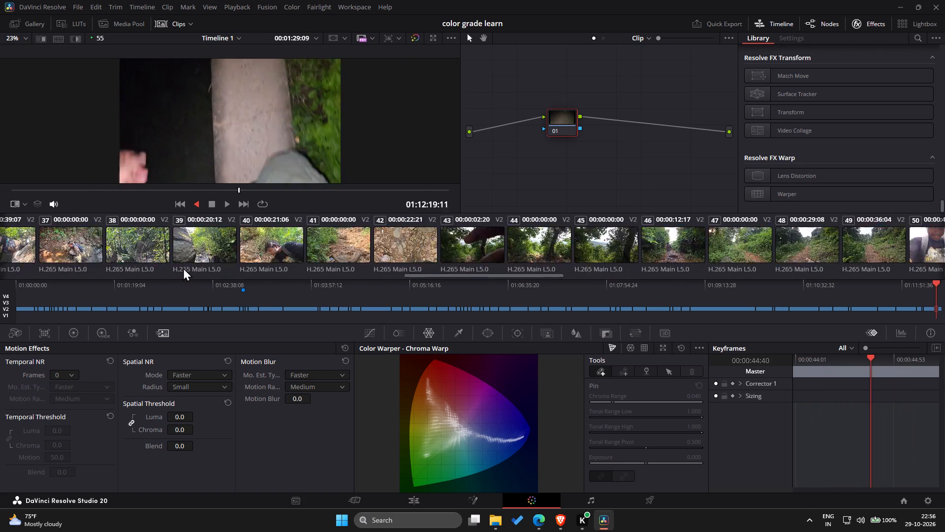
{"action": "scroll", "coordinate": [125, 233], "scroll_direction": "right", "scroll_amount": 11}
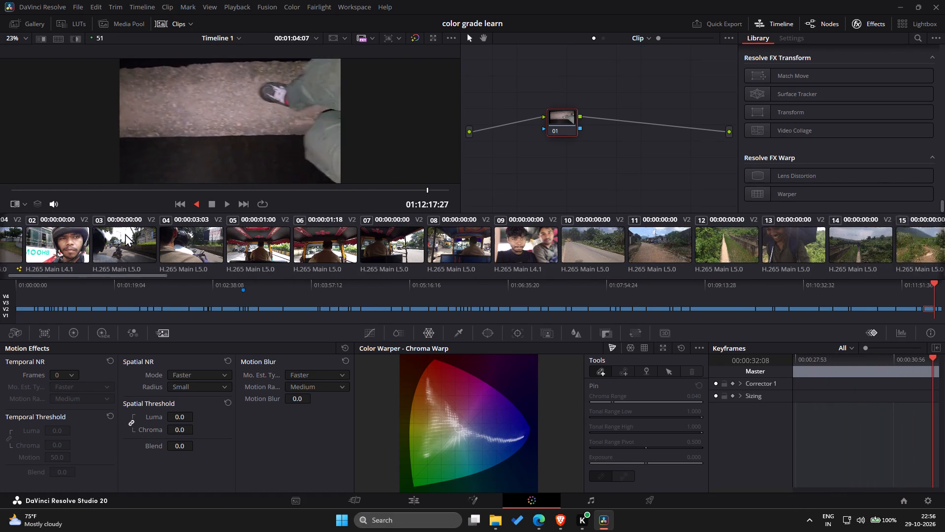
{"action": "scroll", "coordinate": [125, 233], "scroll_direction": "right", "scroll_amount": 4}
Preview the opening footage from clip 01 backwards and forwards, stopping at the start of clip 03, the motorbike road shot.
{"action": "left_click", "coordinate": [31, 248]}
{"action": "left_click", "coordinate": [106, 240]}
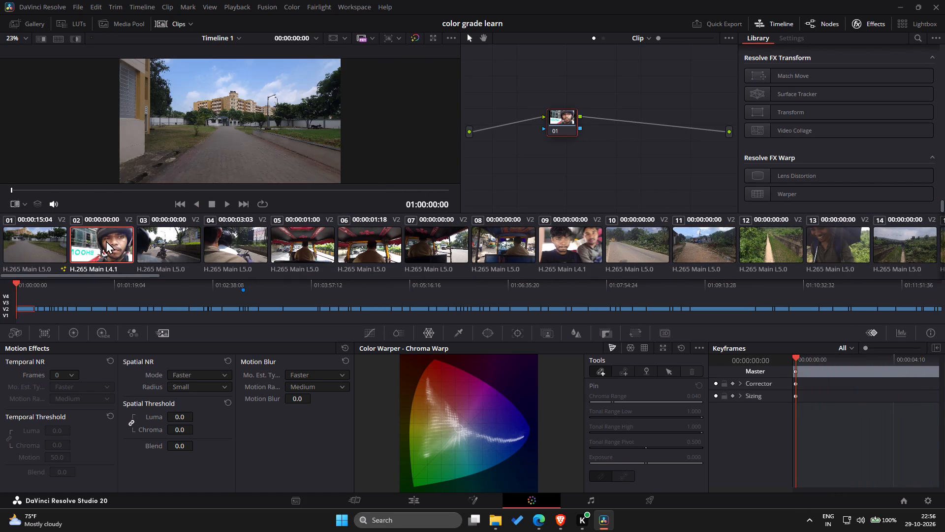
{"action": "left_click", "coordinate": [194, 201]}
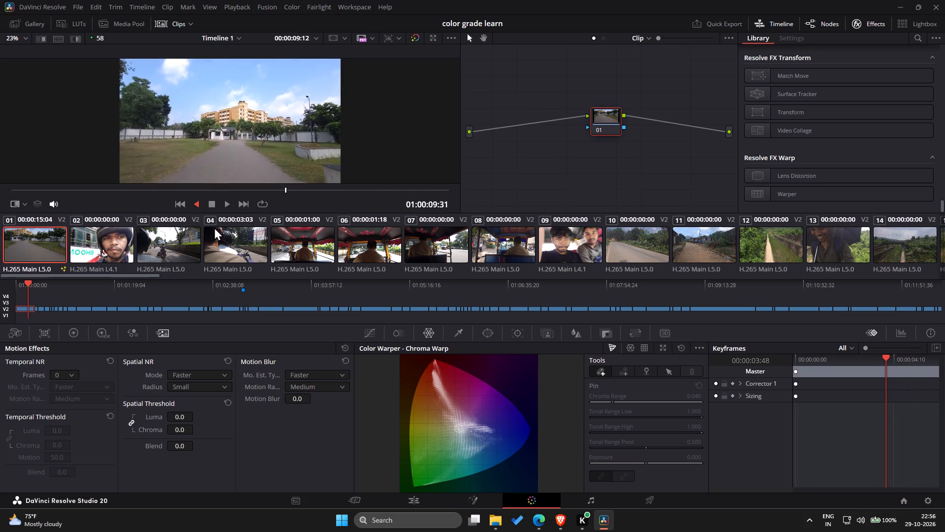
{"action": "left_click", "coordinate": [224, 199]}
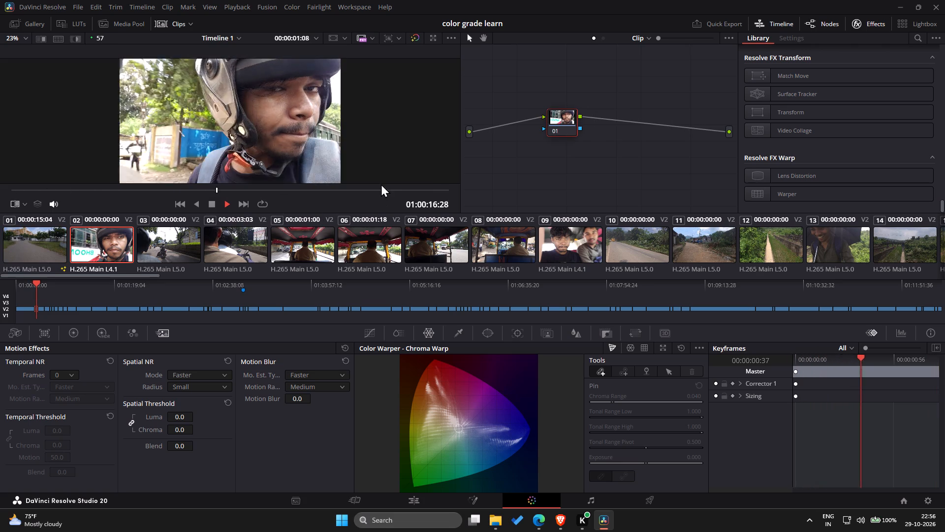
{"action": "left_click", "coordinate": [210, 205]}
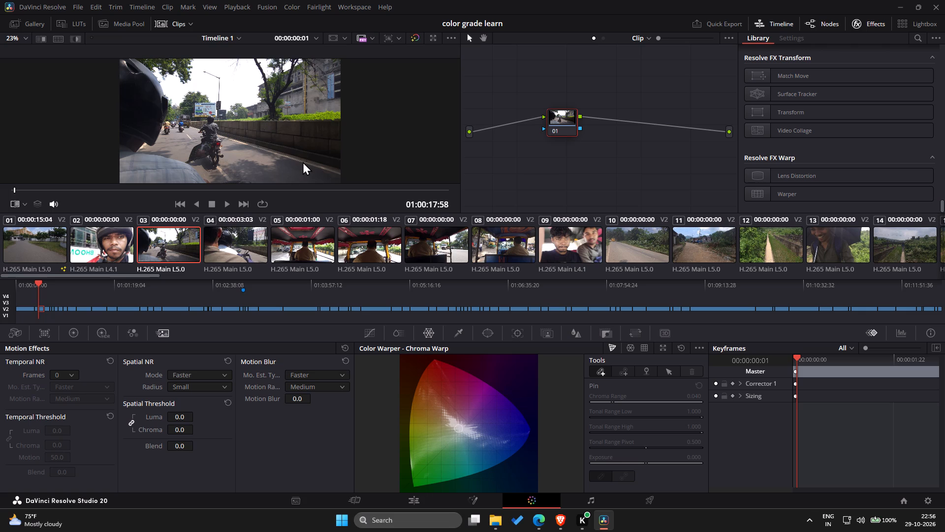
Switch the viewer's on-screen control to the eyedropper and select clip 02, the helmeted rider.
{"action": "left_click", "coordinate": [23, 199]}
{"action": "left_click", "coordinate": [39, 234]}
{"action": "left_click", "coordinate": [117, 246]}
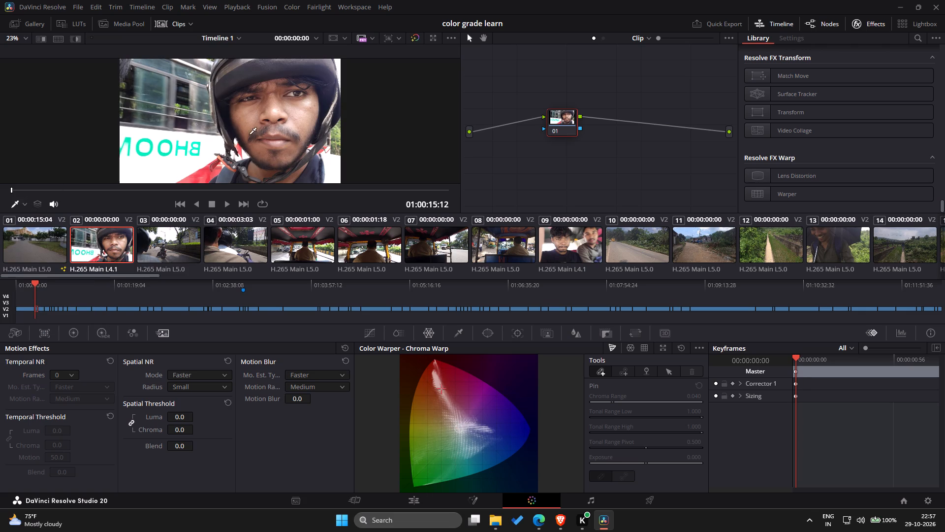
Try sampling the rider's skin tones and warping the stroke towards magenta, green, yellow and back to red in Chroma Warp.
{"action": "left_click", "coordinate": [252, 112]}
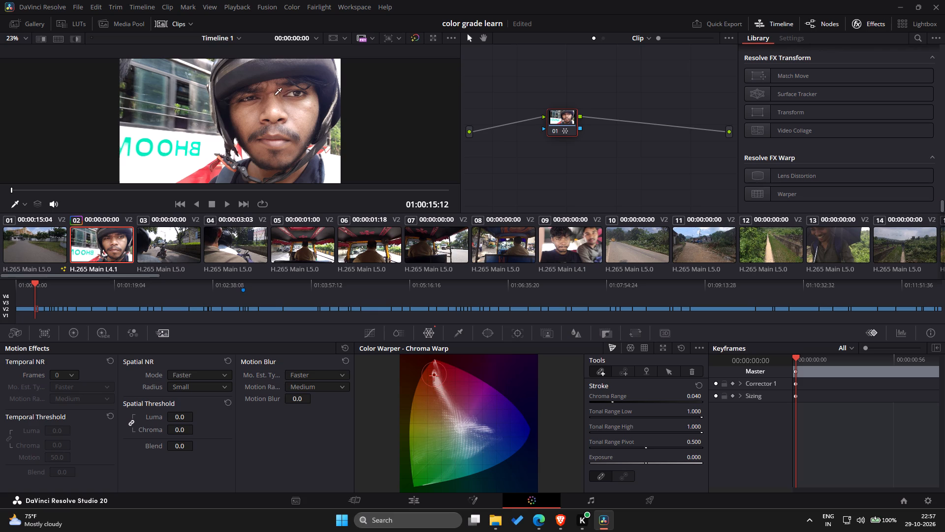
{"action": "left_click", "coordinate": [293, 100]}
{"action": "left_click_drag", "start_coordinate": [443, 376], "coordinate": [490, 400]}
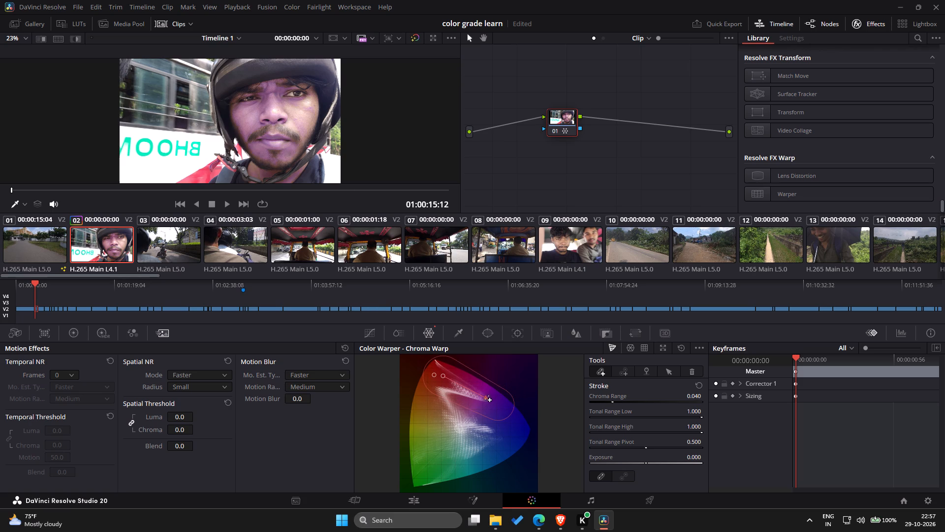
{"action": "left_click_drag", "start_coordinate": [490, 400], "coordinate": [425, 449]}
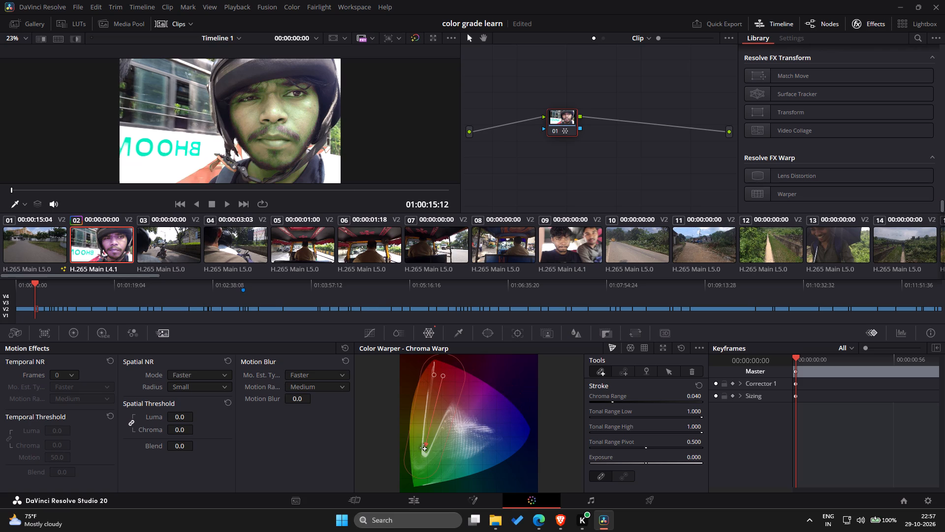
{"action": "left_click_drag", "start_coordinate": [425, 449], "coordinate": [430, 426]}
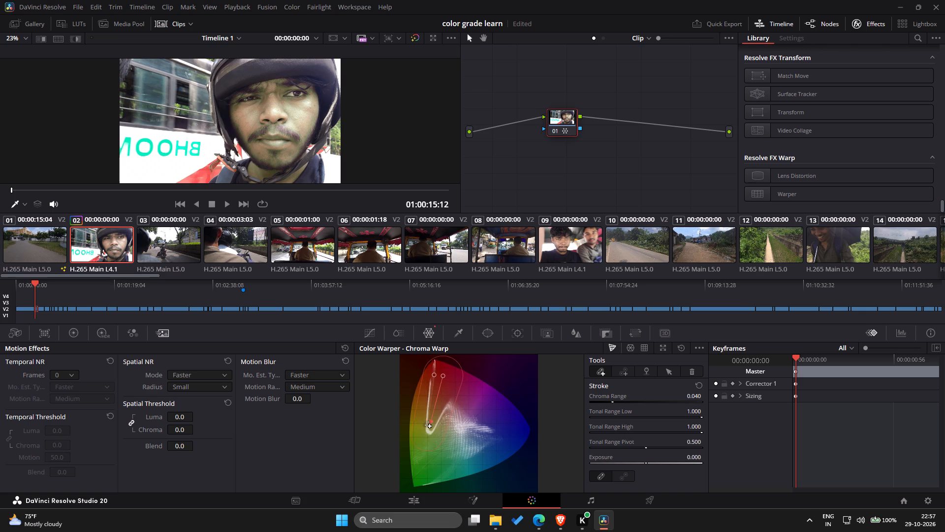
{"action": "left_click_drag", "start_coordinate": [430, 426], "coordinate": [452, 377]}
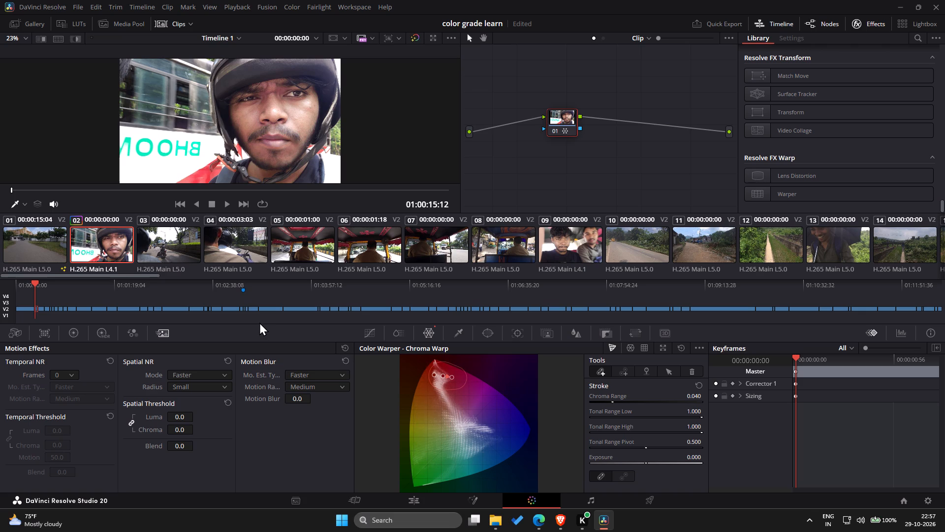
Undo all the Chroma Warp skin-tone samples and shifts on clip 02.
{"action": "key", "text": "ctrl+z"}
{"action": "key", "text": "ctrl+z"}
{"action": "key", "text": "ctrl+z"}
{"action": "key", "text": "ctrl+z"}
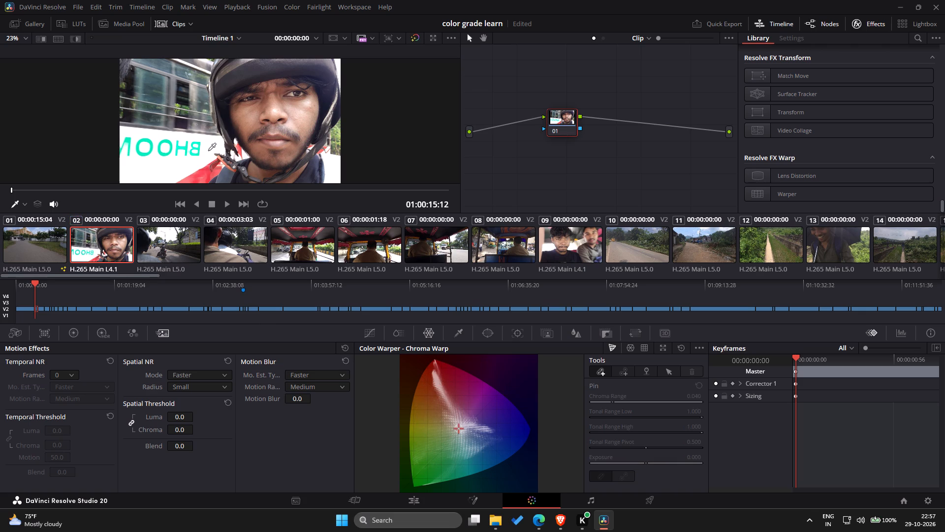
Sample the rider's skin tones at several points across the face and neck in clip 02 as Chroma Warp strokes.
{"action": "left_click", "coordinate": [270, 85]}
{"action": "left_click", "coordinate": [234, 112]}
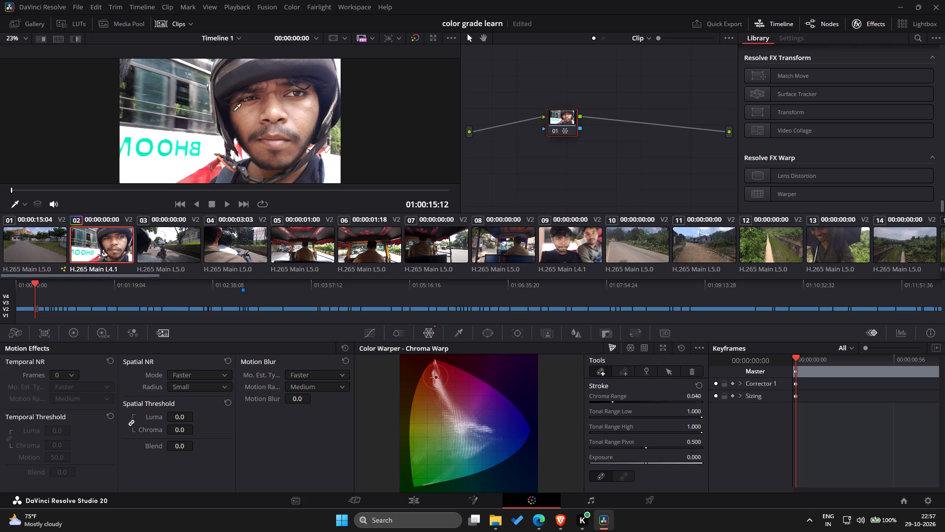
{"action": "left_click", "coordinate": [262, 146]}
{"action": "left_click", "coordinate": [293, 153]}
{"action": "left_click", "coordinate": [311, 102]}
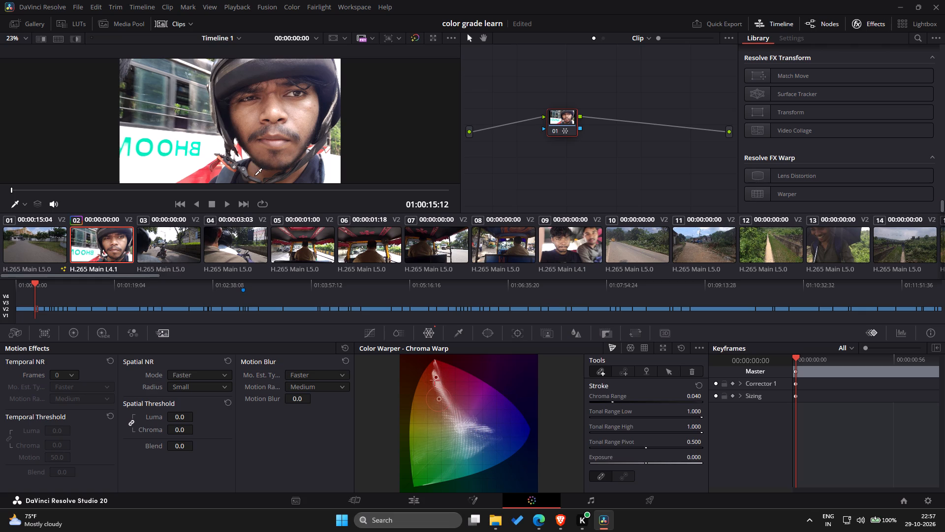
{"action": "left_click", "coordinate": [258, 173]}
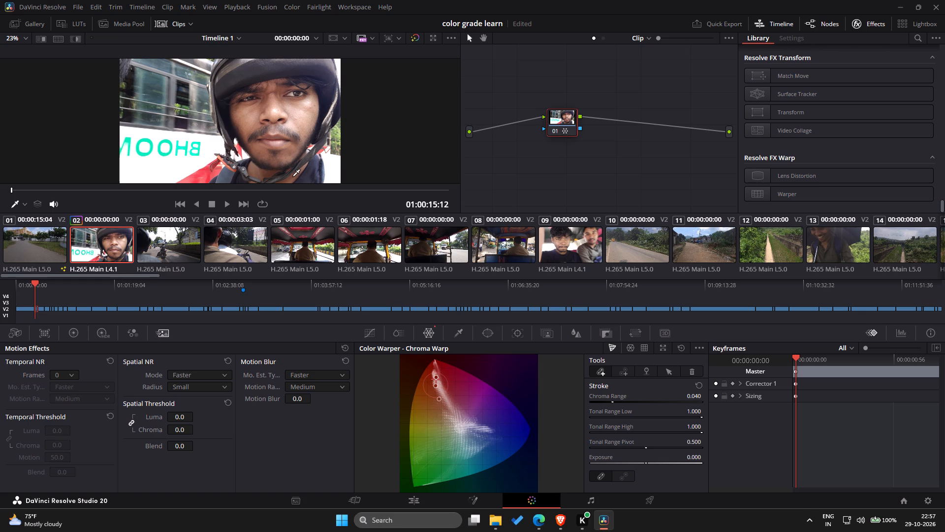
{"action": "left_click", "coordinate": [293, 177]}
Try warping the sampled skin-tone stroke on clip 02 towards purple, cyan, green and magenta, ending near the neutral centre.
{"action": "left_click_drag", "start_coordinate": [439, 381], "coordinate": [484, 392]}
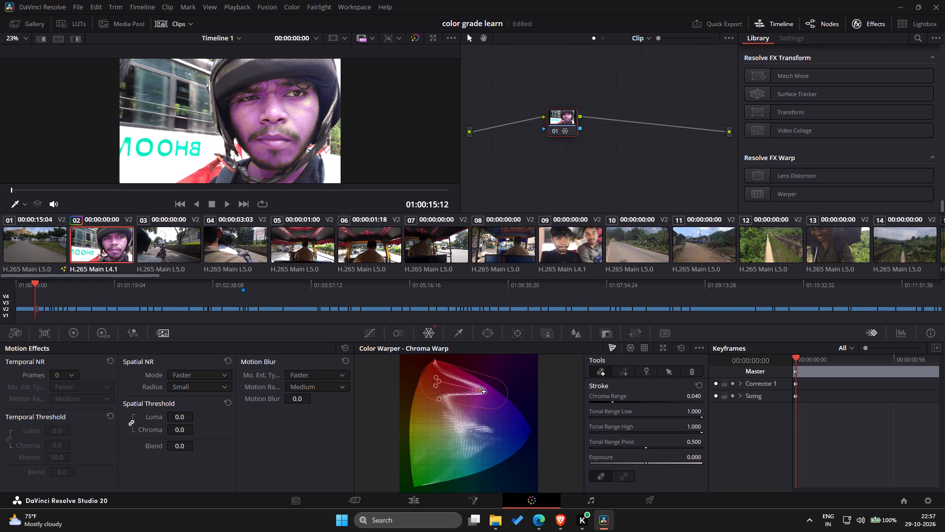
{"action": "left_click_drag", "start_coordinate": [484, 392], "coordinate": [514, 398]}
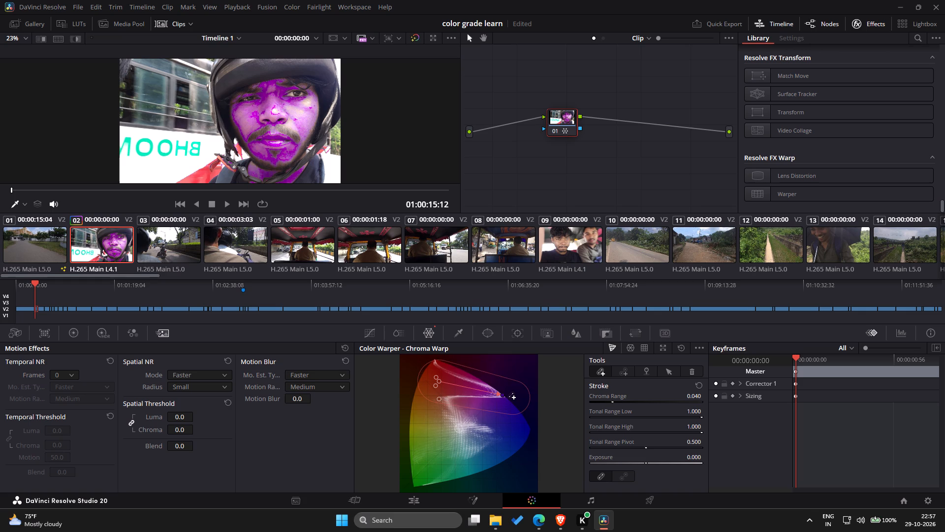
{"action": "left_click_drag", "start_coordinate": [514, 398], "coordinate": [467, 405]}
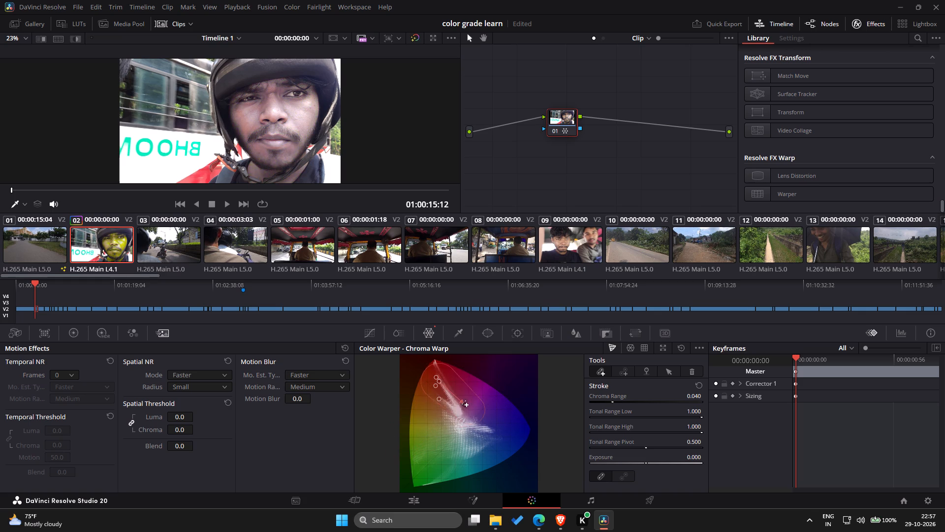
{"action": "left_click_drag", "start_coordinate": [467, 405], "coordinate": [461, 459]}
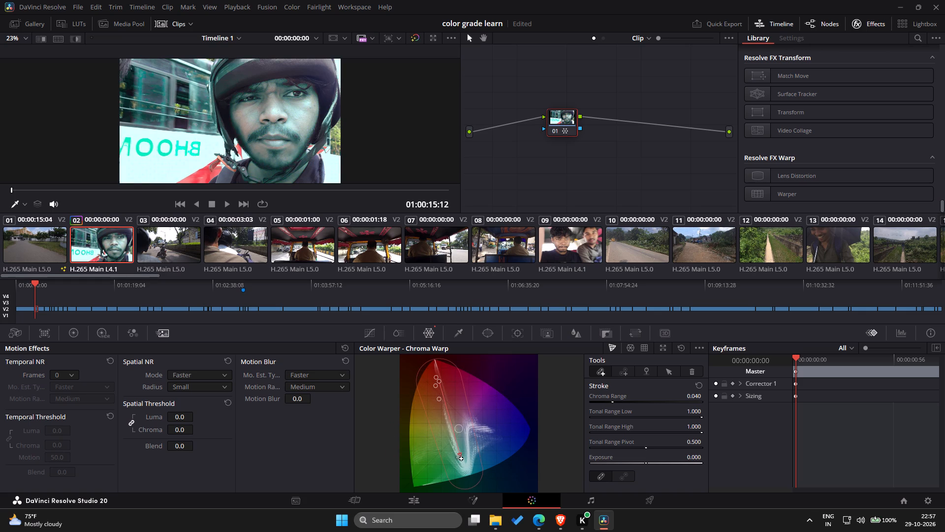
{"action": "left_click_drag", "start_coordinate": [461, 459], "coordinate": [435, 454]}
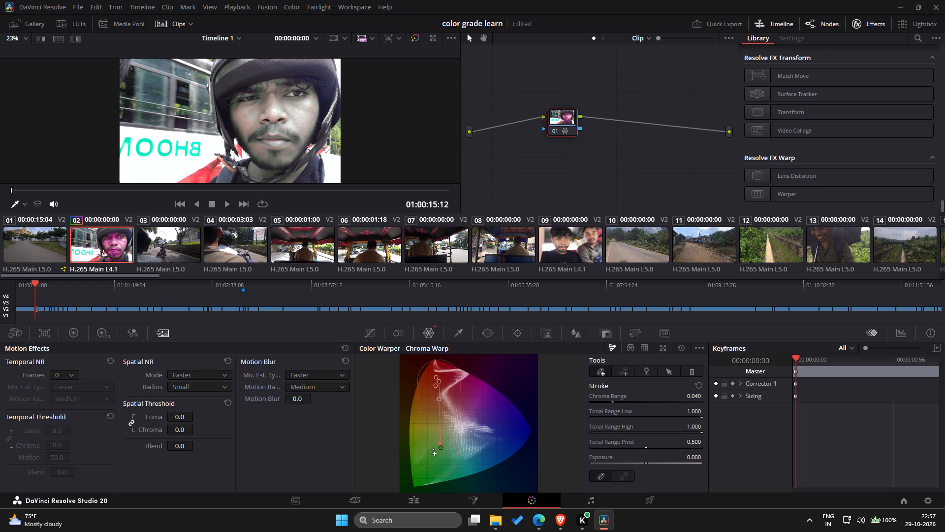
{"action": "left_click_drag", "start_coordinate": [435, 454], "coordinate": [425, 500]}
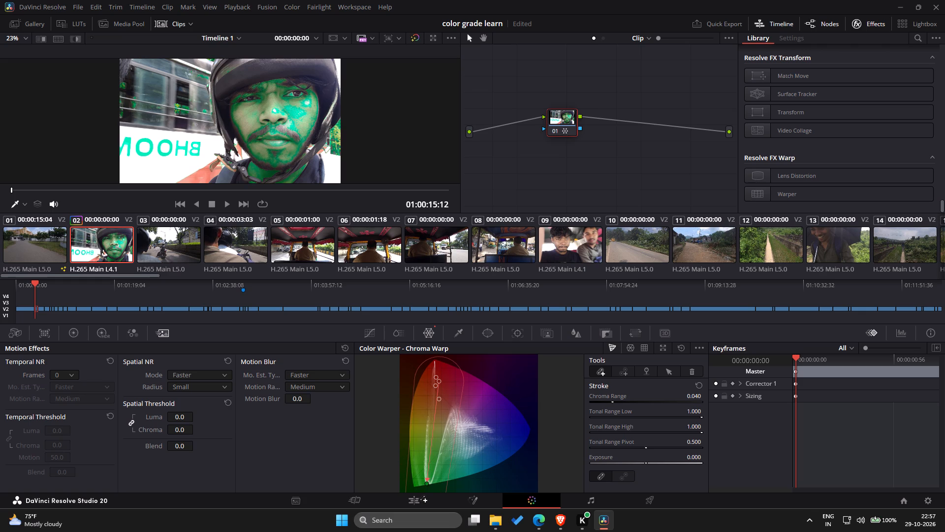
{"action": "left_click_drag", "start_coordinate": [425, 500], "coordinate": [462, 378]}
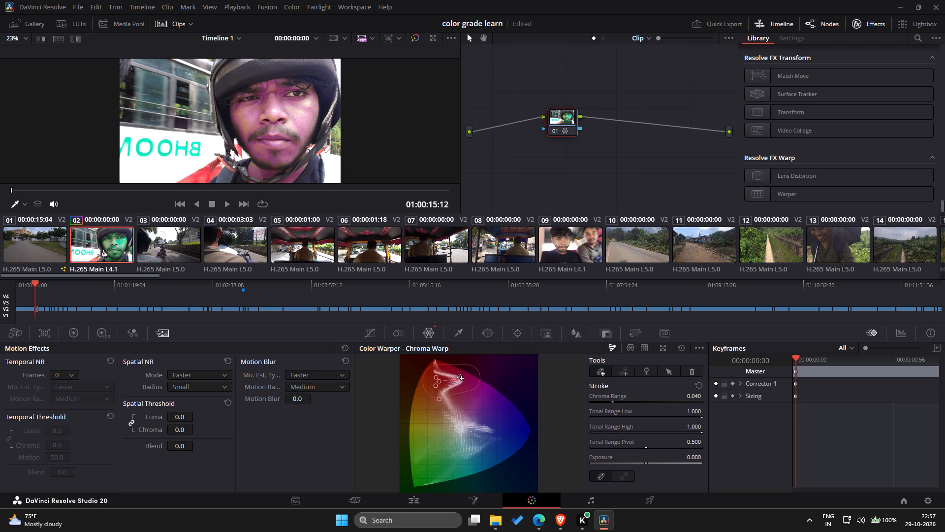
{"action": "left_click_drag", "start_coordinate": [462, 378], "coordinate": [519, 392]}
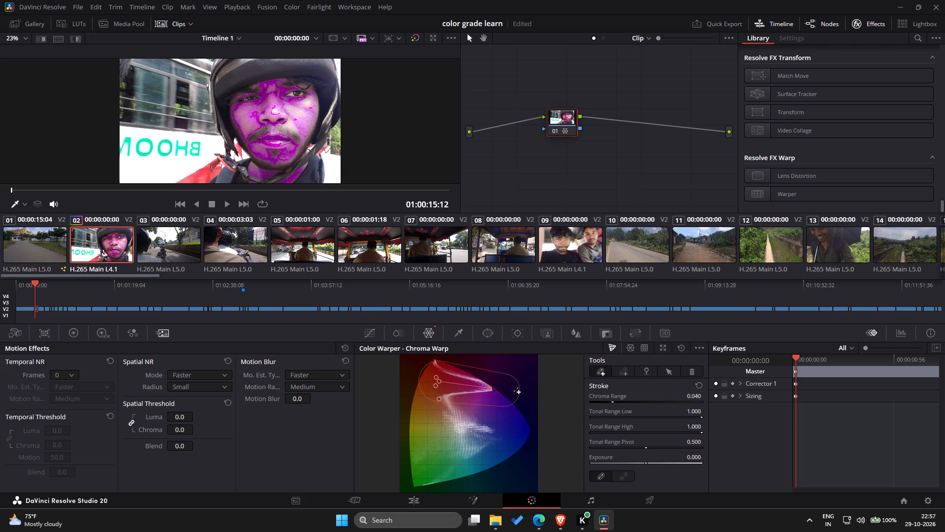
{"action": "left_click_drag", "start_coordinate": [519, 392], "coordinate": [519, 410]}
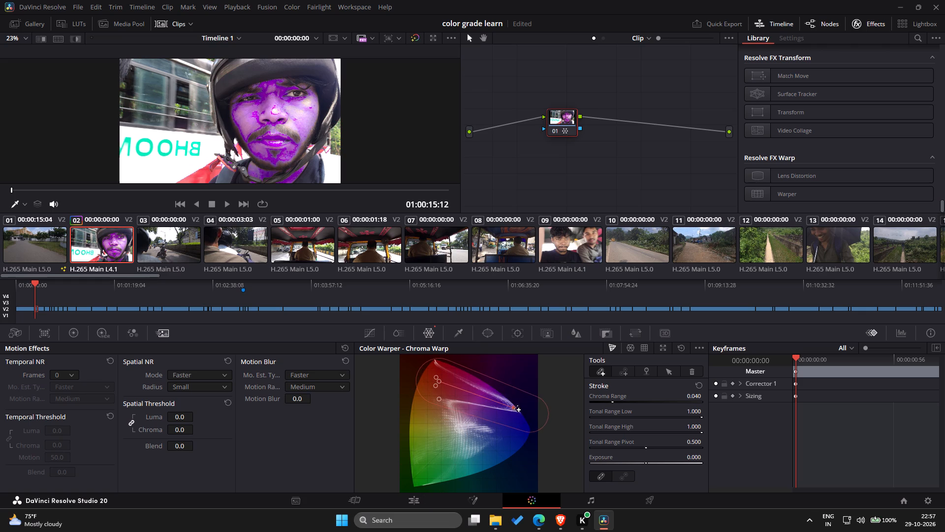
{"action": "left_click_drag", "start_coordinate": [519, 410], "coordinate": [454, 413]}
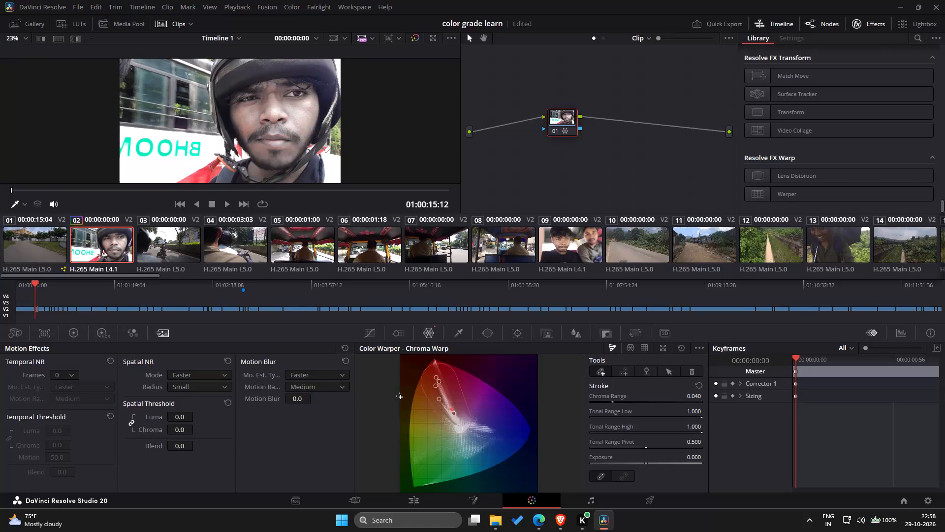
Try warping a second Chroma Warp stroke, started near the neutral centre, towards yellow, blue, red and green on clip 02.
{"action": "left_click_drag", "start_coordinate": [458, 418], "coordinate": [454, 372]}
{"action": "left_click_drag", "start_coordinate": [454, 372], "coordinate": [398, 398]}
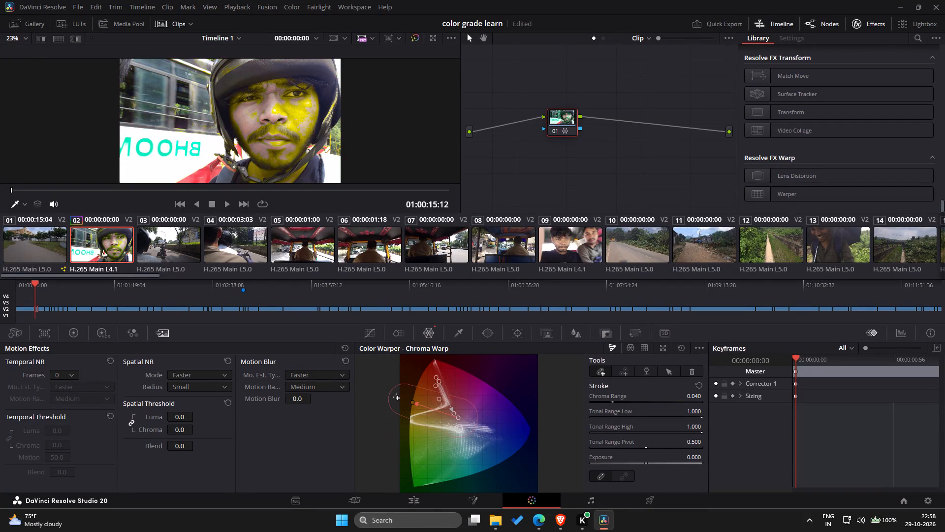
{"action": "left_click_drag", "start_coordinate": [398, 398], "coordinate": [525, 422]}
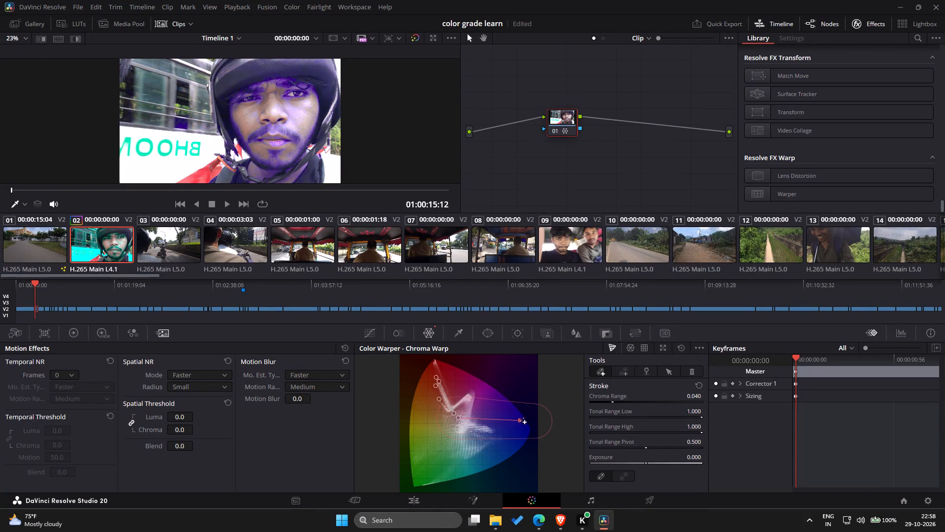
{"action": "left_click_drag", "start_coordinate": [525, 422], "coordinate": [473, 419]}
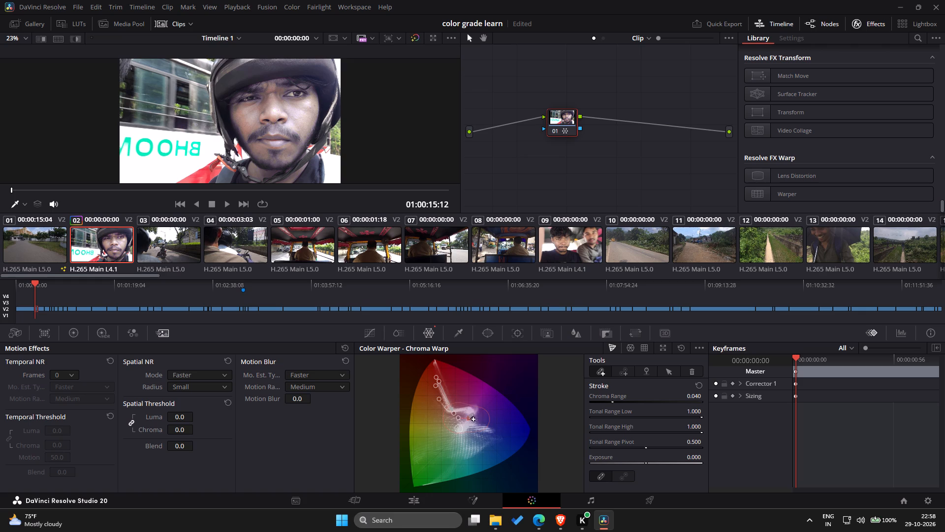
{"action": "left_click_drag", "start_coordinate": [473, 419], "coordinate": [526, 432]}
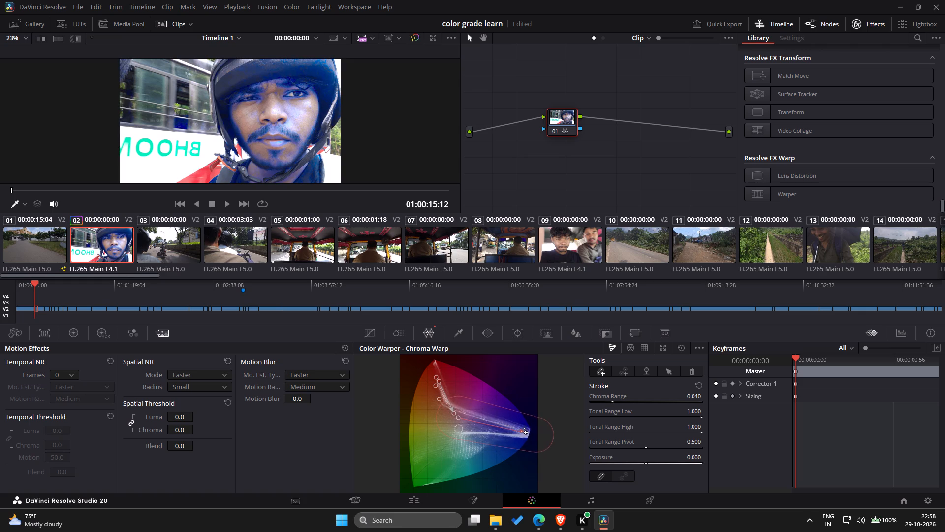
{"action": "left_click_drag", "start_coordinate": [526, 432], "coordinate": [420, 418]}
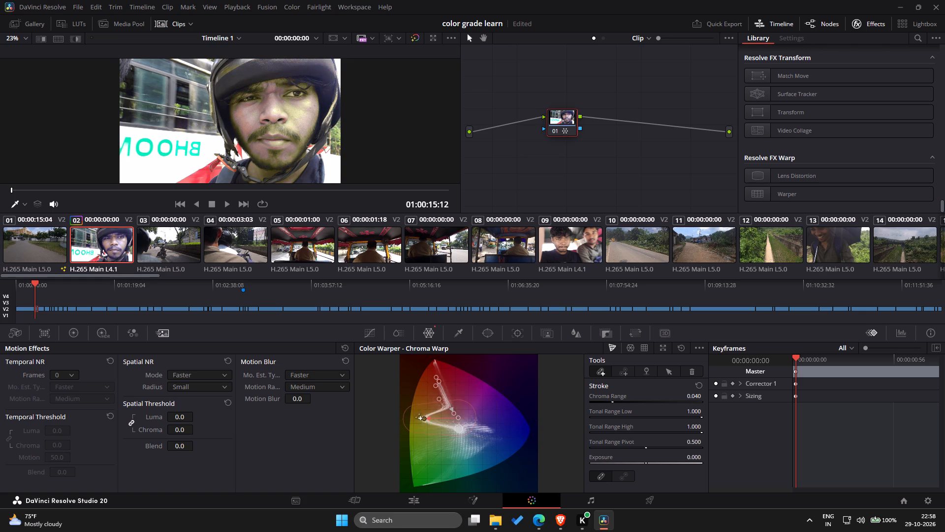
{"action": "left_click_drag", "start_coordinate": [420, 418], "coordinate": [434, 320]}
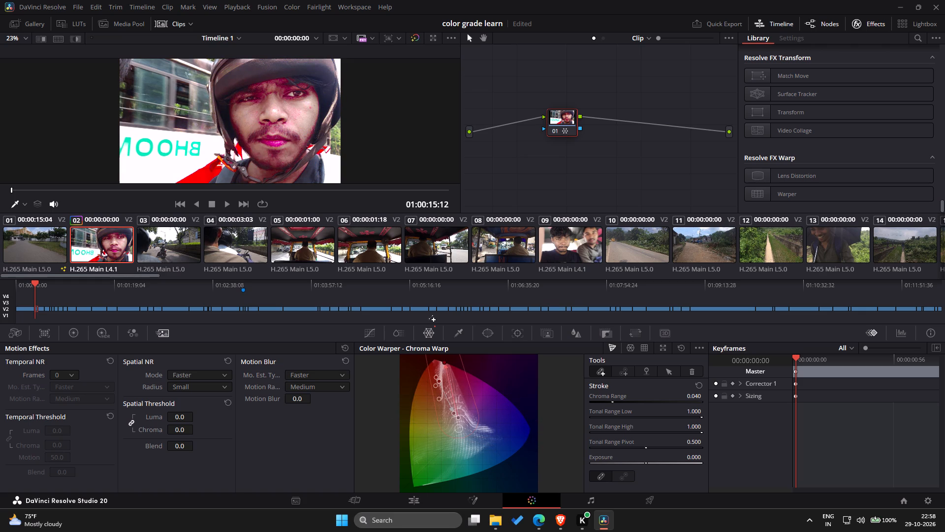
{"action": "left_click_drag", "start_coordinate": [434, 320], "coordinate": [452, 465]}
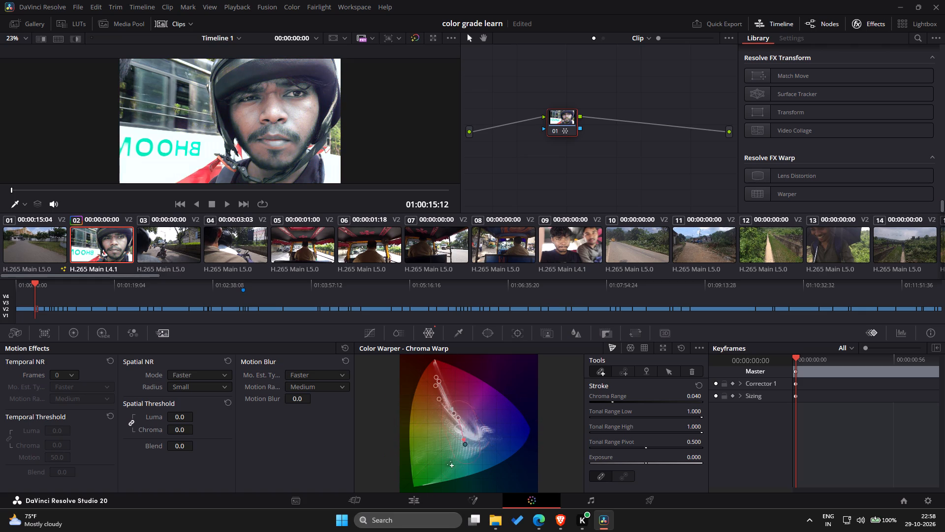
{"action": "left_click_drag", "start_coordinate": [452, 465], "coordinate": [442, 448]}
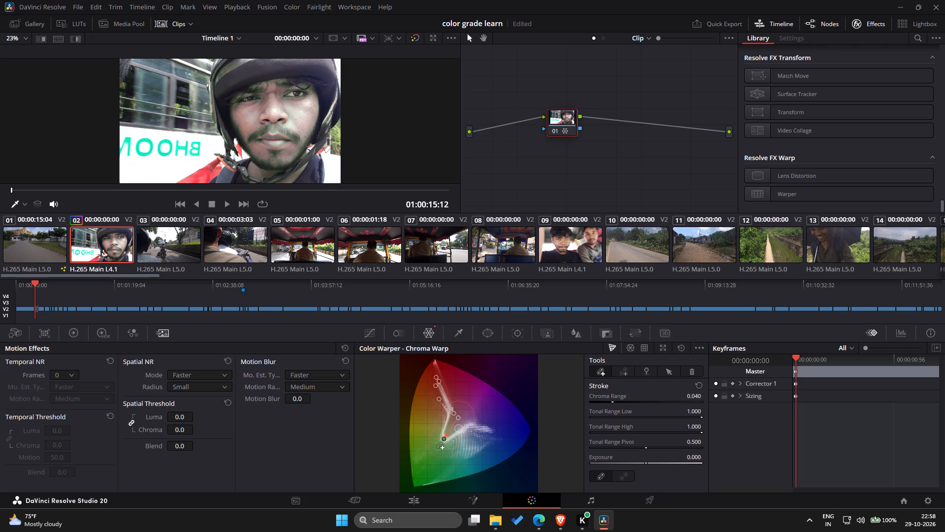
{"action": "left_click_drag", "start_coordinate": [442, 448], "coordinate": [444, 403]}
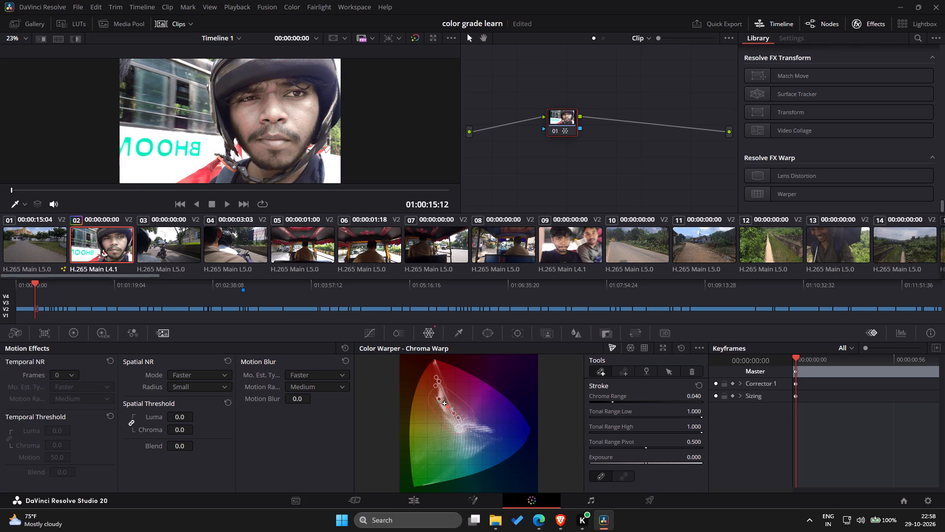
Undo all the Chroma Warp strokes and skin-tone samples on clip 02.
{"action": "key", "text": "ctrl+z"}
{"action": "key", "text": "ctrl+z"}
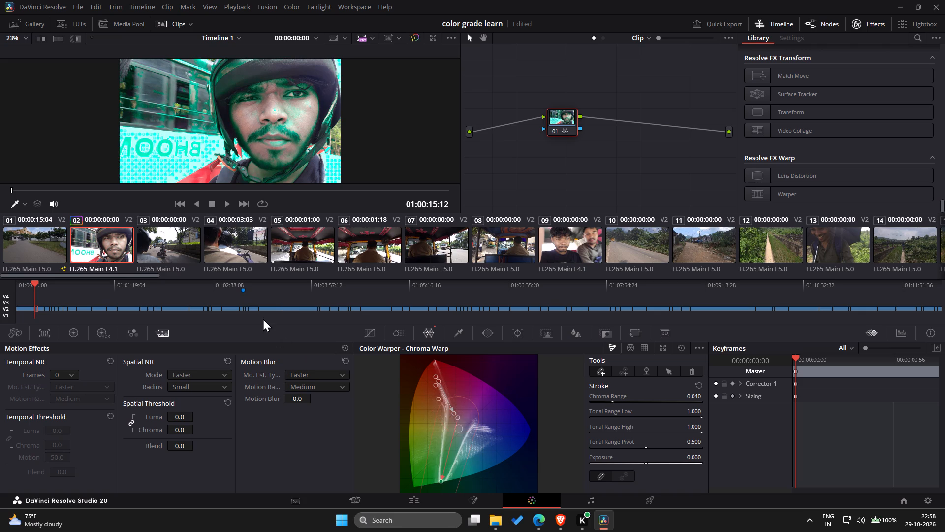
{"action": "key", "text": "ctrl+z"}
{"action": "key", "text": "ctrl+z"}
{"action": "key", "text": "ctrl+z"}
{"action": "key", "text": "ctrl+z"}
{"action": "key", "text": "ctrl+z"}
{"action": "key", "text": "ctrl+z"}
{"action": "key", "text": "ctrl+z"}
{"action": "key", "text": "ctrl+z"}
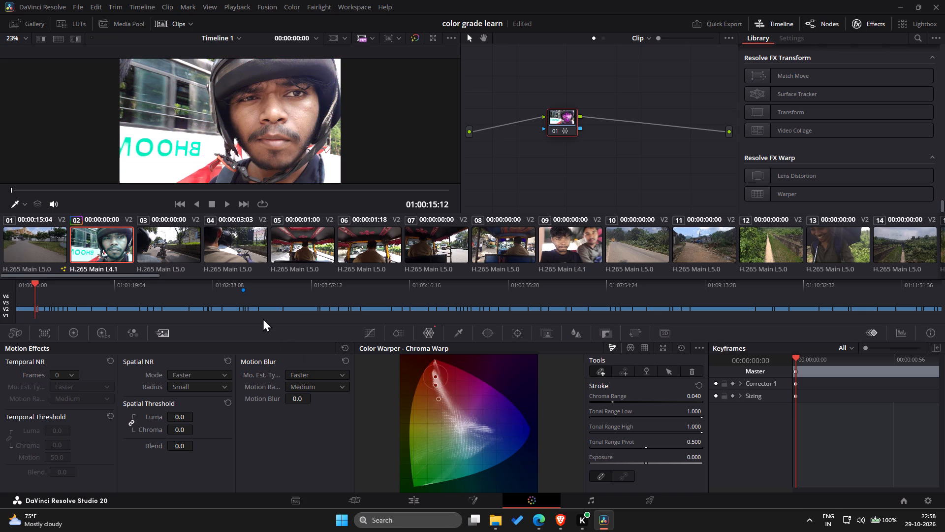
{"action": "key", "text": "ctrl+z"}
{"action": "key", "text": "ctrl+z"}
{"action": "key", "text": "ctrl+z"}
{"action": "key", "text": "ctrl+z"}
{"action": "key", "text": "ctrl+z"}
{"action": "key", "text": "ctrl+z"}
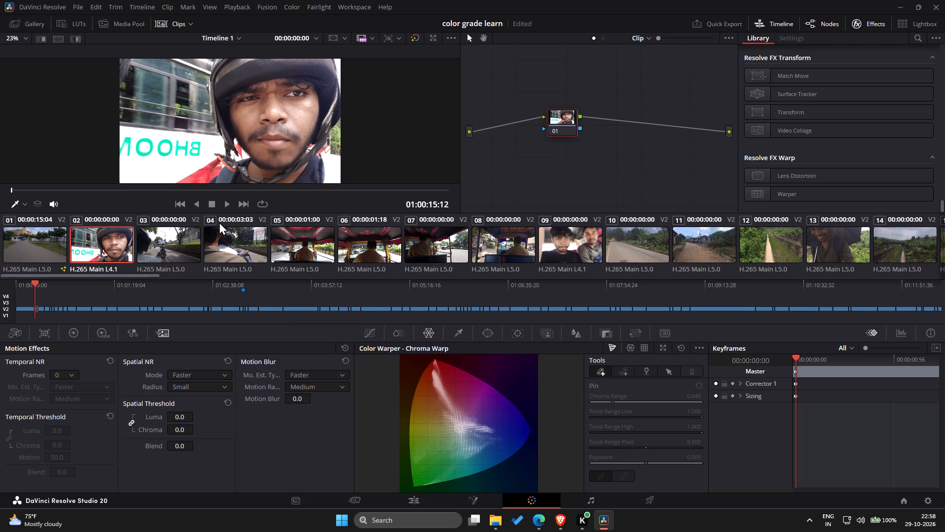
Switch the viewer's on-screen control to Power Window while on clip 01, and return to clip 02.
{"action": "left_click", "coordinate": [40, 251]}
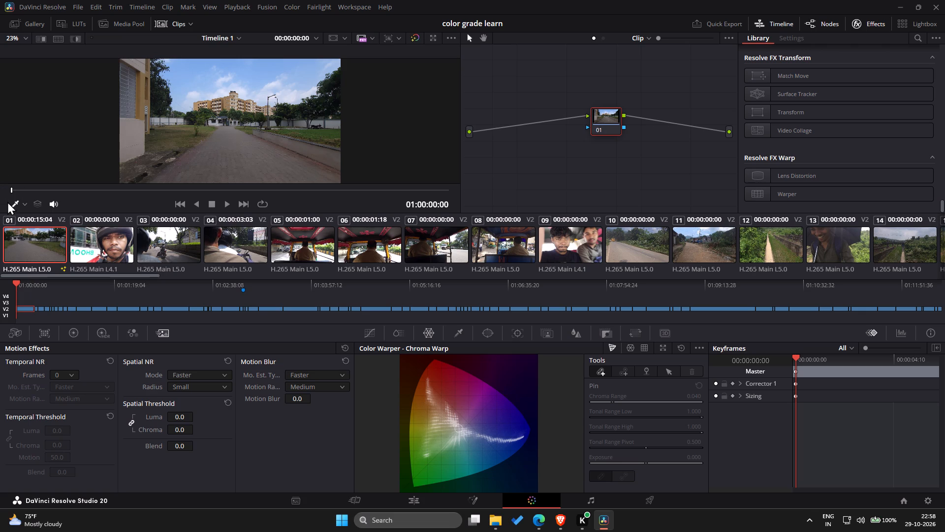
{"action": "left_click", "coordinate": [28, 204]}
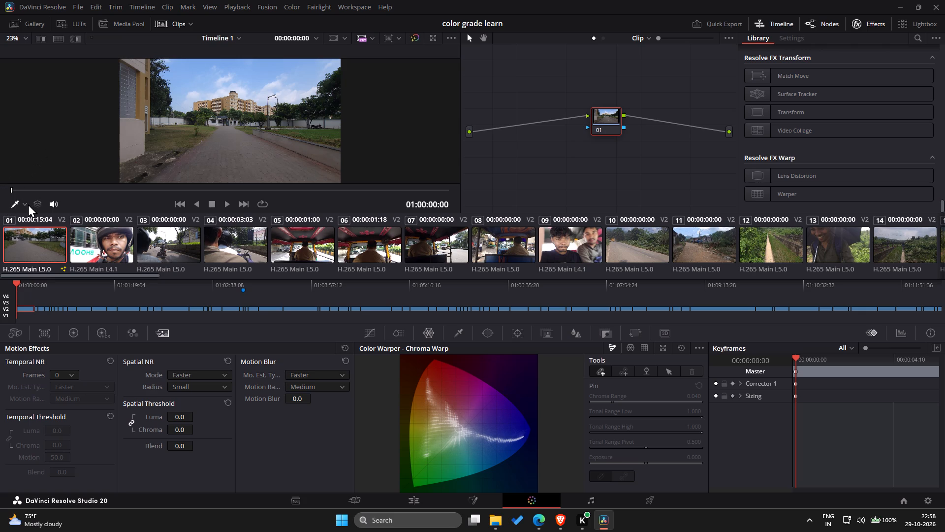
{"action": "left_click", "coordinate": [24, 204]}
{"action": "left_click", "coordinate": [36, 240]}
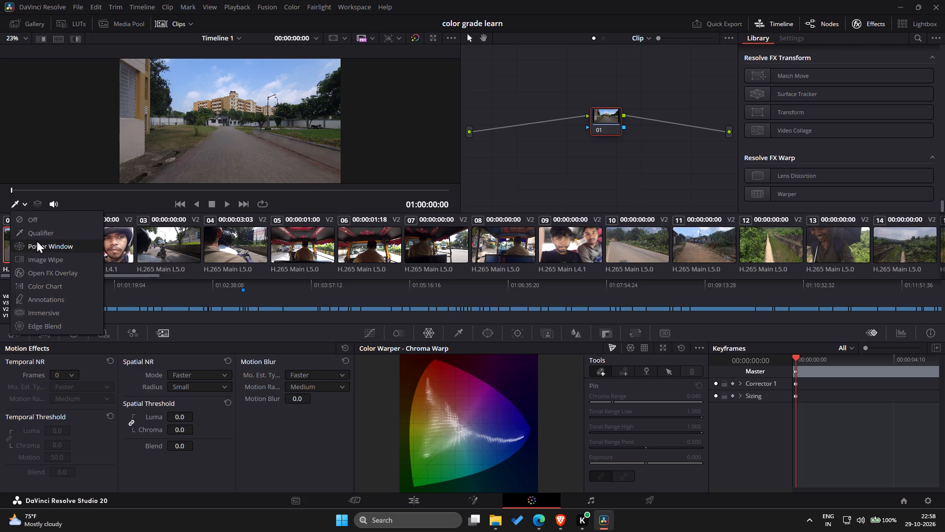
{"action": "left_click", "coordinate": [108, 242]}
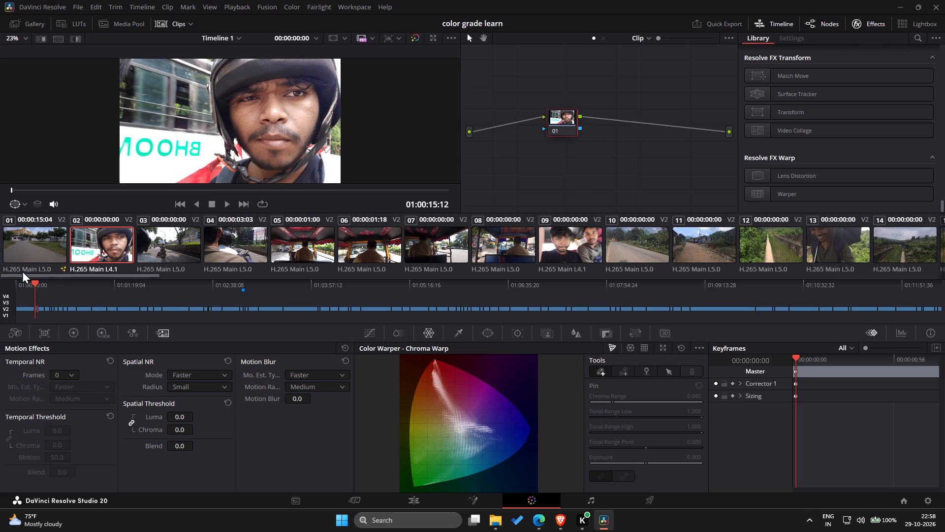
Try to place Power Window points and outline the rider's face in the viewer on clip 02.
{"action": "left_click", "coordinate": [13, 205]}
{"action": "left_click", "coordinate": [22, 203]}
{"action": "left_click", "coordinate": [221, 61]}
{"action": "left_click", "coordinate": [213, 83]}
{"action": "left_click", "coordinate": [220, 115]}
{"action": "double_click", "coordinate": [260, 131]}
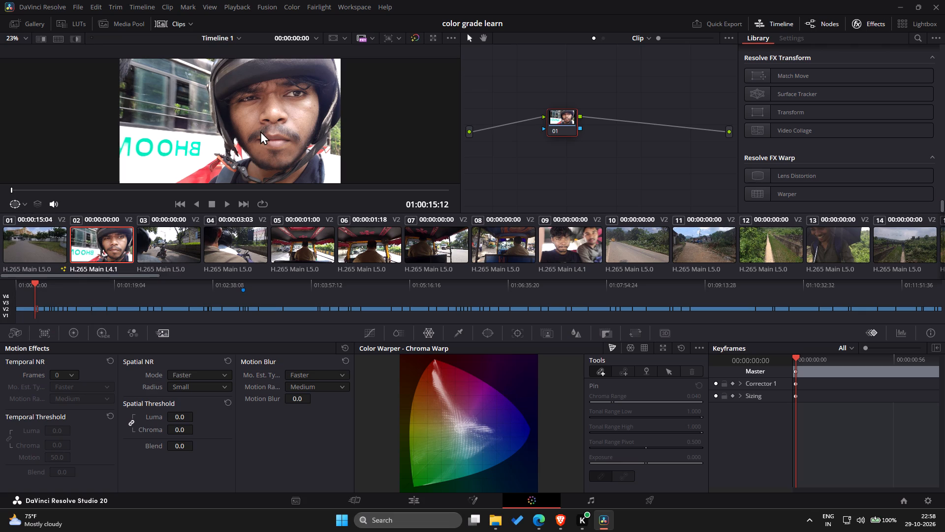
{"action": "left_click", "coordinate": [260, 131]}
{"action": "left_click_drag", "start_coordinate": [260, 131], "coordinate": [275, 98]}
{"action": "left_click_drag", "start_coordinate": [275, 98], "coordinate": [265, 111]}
Turn the viewer's on-screen control off.
{"action": "left_click", "coordinate": [20, 203]}
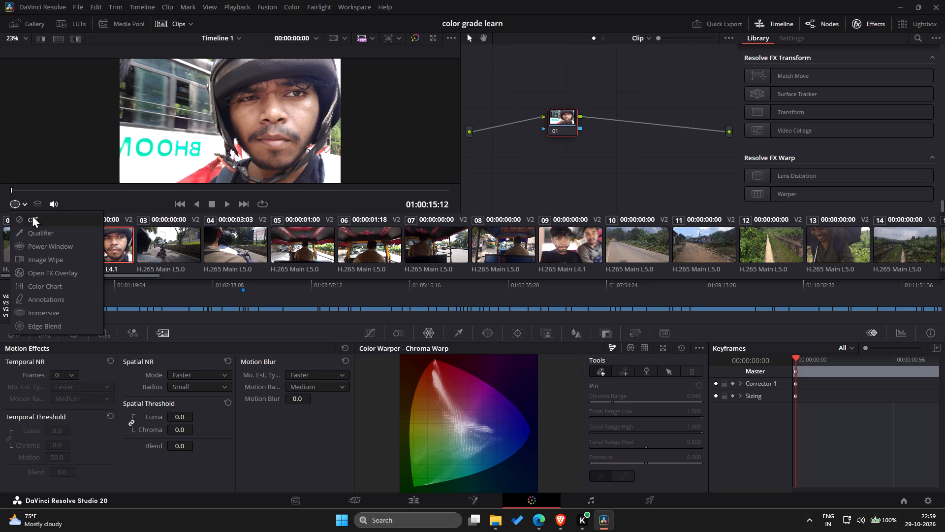
{"action": "left_click", "coordinate": [33, 217]}
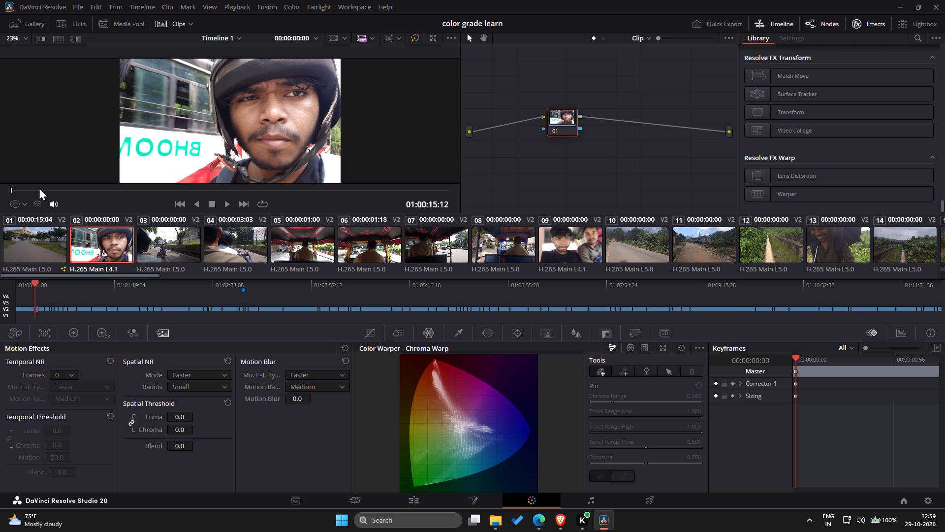
Enable Unmix in the viewer for clip 02.
{"action": "left_click", "coordinate": [40, 206]}
Disable Unmix in the viewer for clip 02.
{"action": "left_click", "coordinate": [34, 204]}
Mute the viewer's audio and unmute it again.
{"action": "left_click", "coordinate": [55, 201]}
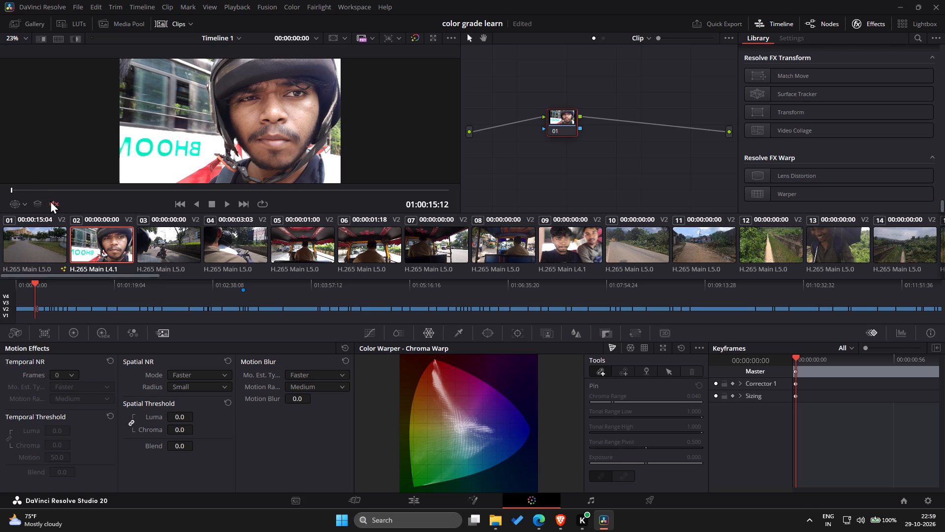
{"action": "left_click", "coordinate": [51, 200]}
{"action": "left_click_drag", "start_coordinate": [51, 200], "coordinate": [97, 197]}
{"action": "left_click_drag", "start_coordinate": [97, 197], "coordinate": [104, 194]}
Display the Camera Raw palette in place of Motion Effects for clip 02.
{"action": "left_click", "coordinate": [4, 330]}
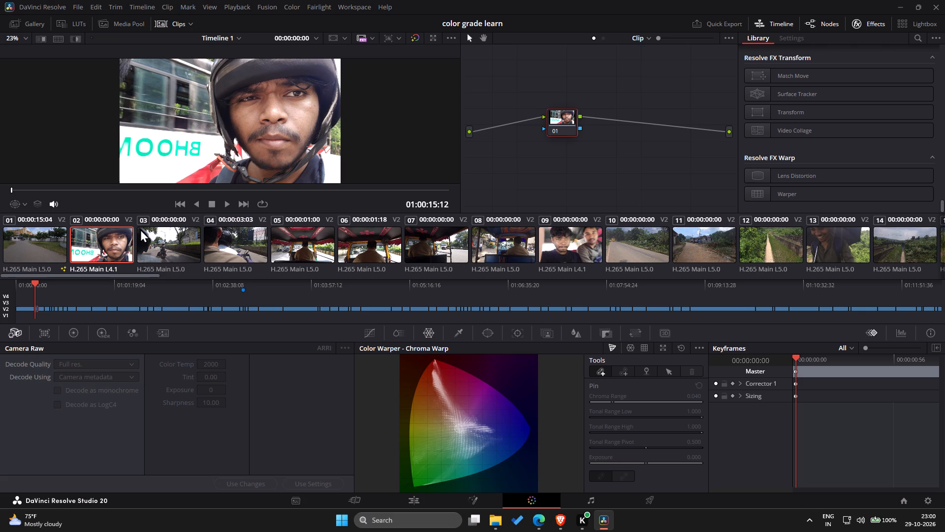
Select clip 03 and switch to the Edit page with Timeline 1 at that clip.
{"action": "left_click", "coordinate": [140, 229]}
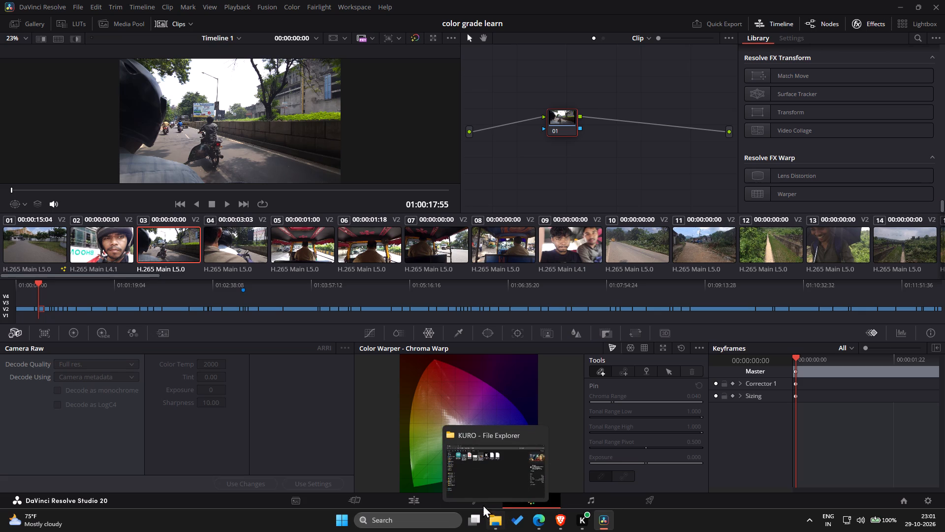
{"action": "left_click", "coordinate": [418, 494]}
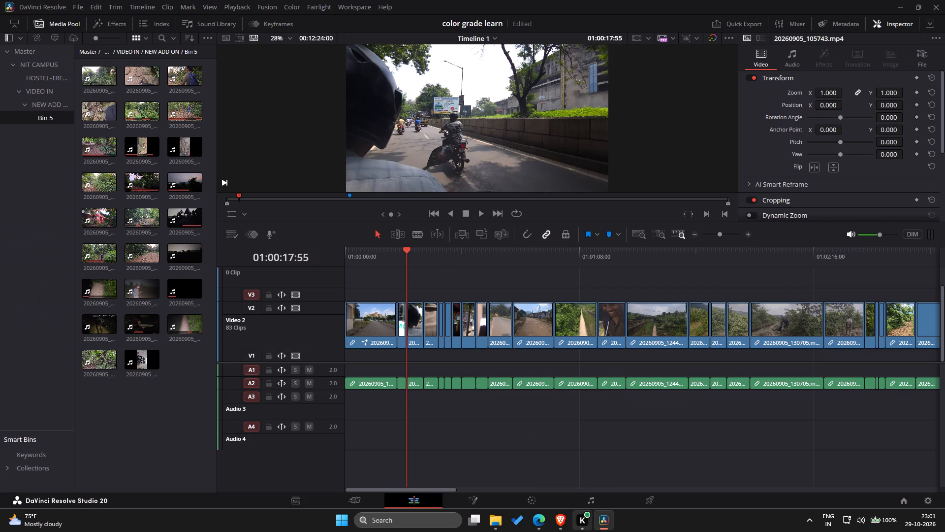
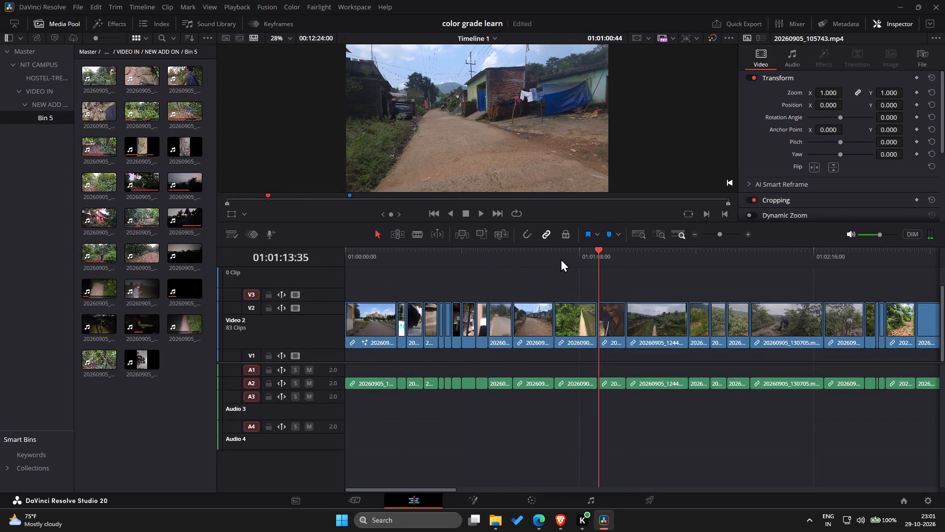
Scrub back and forth through the opening clips of Timeline 1, stopping on the auto-rickshaw clip at 01:00:30:52.
{"action": "left_click", "coordinate": [359, 272]}
{"action": "left_click_drag", "start_coordinate": [359, 272], "coordinate": [391, 270]}
{"action": "left_click", "coordinate": [391, 270]}
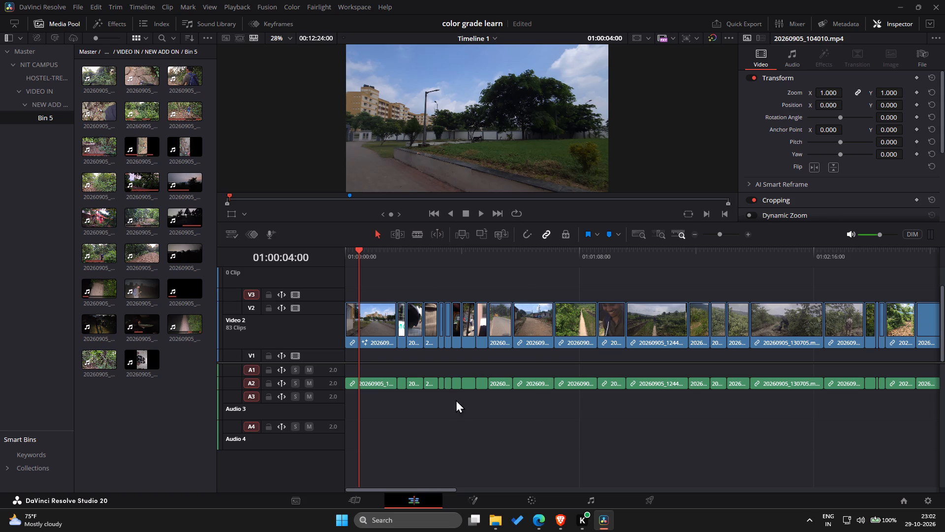
{"action": "left_click_drag", "start_coordinate": [354, 252], "coordinate": [462, 261]}
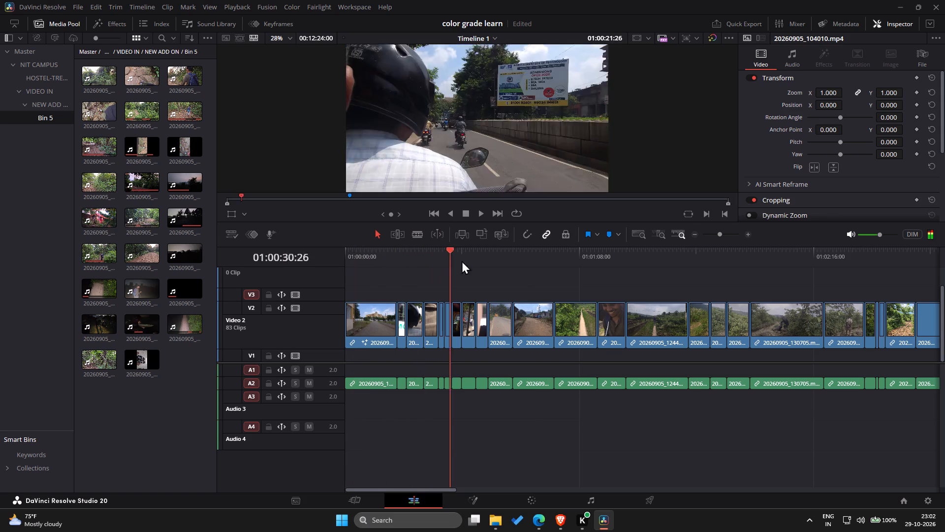
{"action": "left_click_drag", "start_coordinate": [462, 261], "coordinate": [394, 294]}
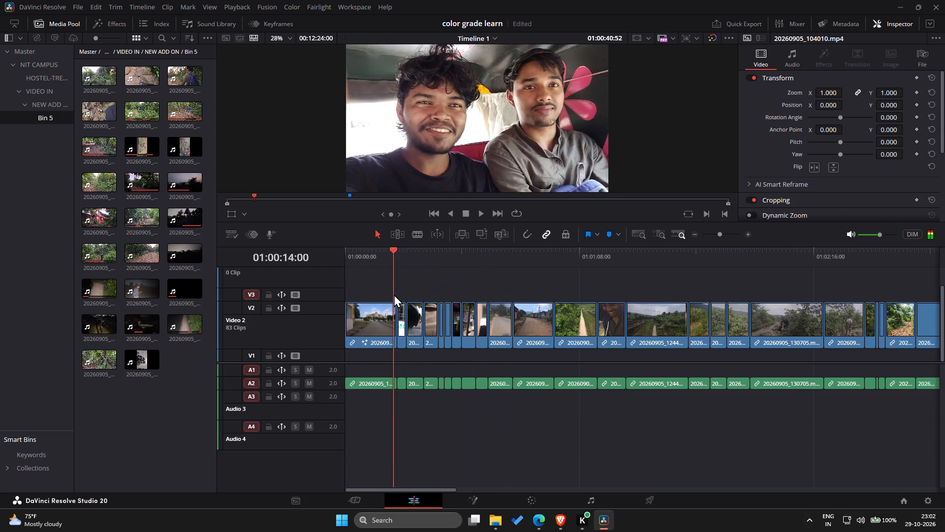
{"action": "left_click_drag", "start_coordinate": [394, 294], "coordinate": [520, 292]}
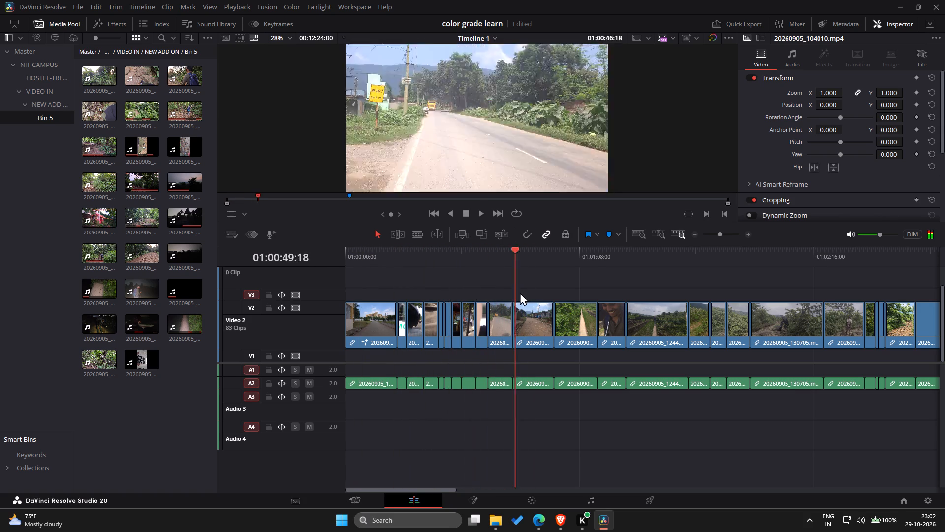
{"action": "left_click_drag", "start_coordinate": [520, 292], "coordinate": [458, 295]}
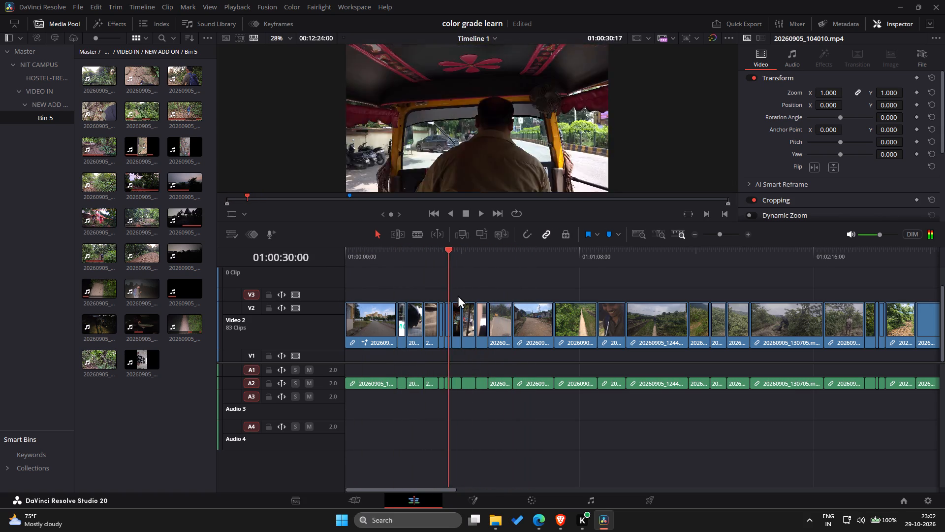
{"action": "left_click_drag", "start_coordinate": [458, 295], "coordinate": [472, 298]}
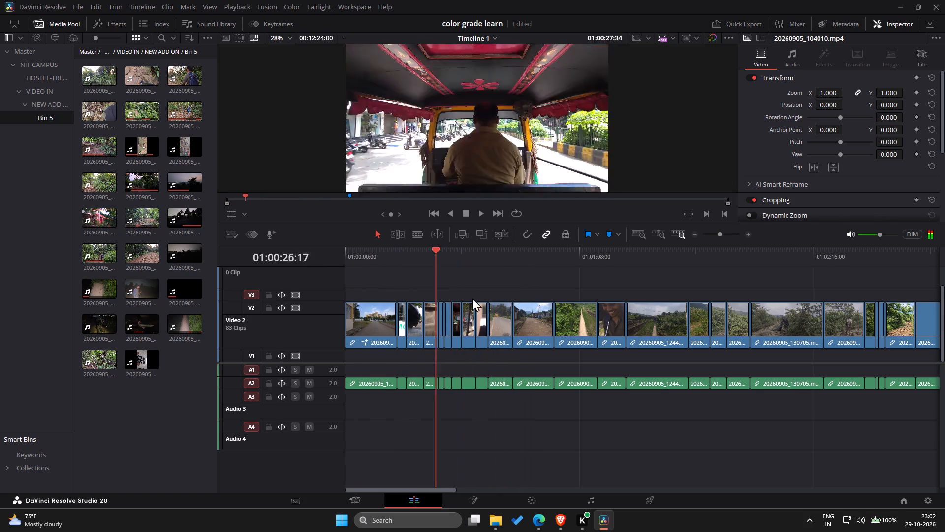
{"action": "left_click_drag", "start_coordinate": [472, 298], "coordinate": [441, 291]}
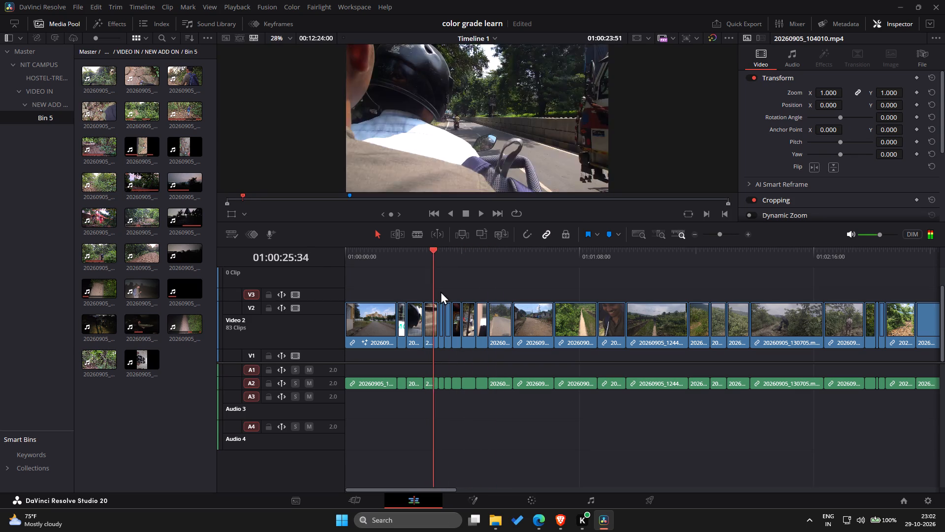
{"action": "left_click_drag", "start_coordinate": [441, 291], "coordinate": [451, 294]}
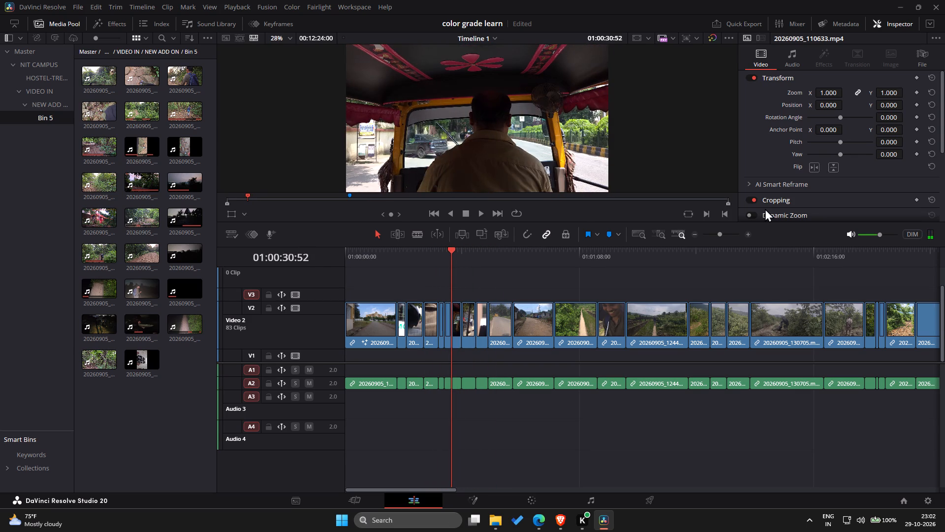
Open the Record Voiceover tool and turn the timeline's monitoring volume all the way down.
{"action": "left_click", "coordinate": [268, 236]}
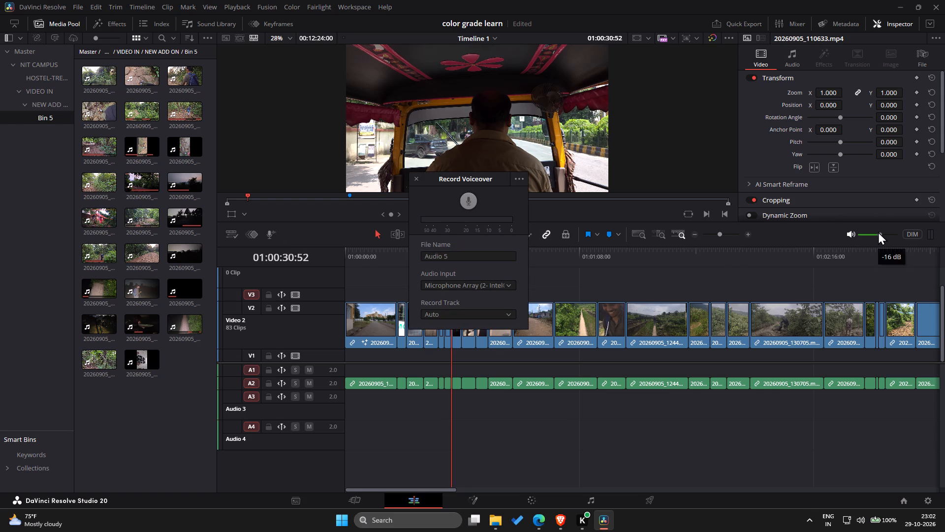
{"action": "left_click_drag", "start_coordinate": [878, 232], "coordinate": [813, 233]}
{"action": "left_click", "coordinate": [576, 279]}
Record a short voiceover take with file name Audio 5 from 01:00:30:52, stopping it at about 01:00:32:53.
{"action": "left_click", "coordinate": [526, 177]}
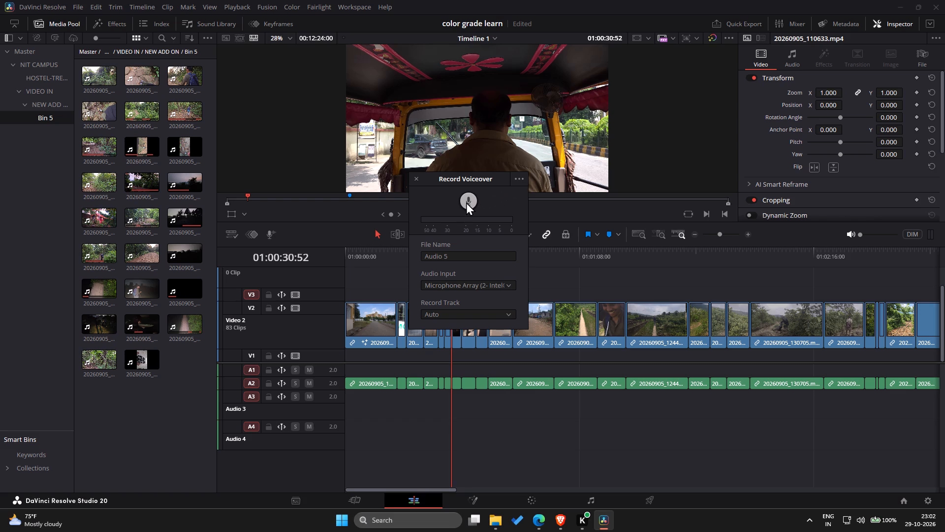
{"action": "left_click", "coordinate": [466, 202]}
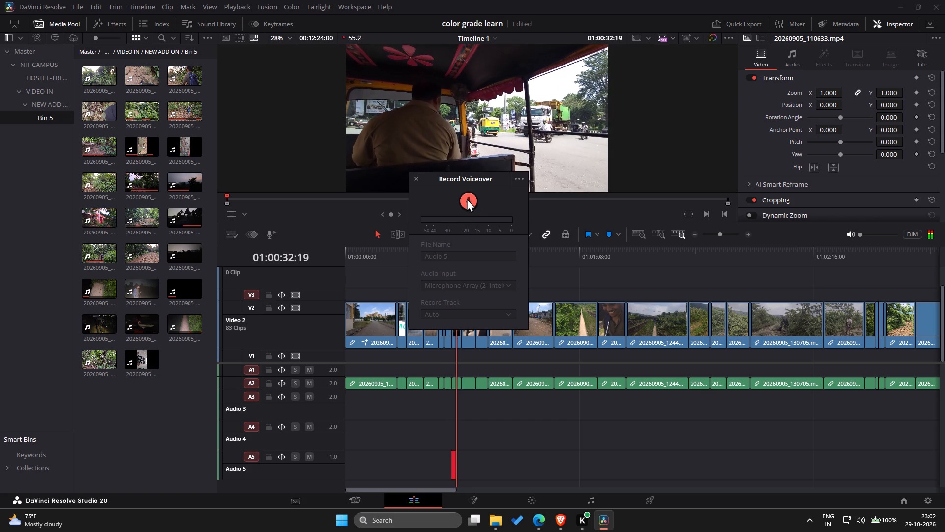
{"action": "left_click", "coordinate": [467, 199]}
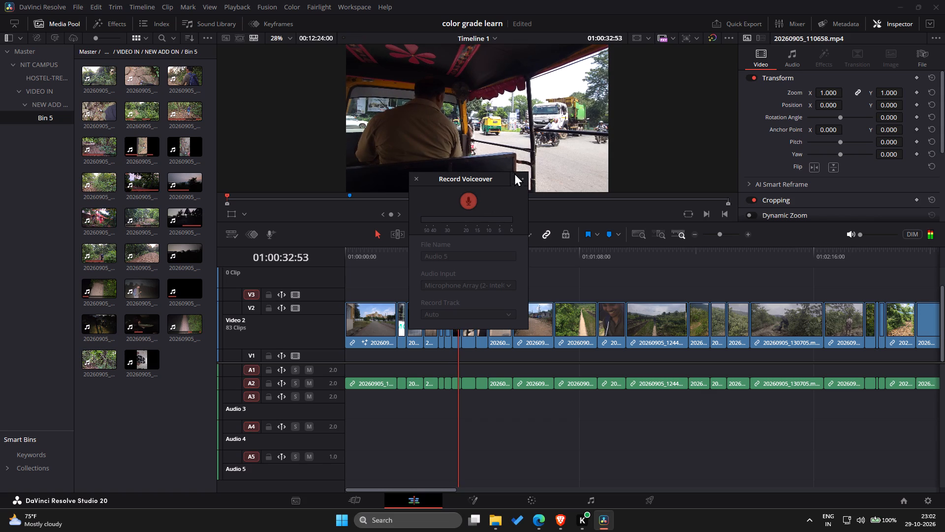
Review the voiceover recording options and close the Record Voiceover window.
{"action": "left_click", "coordinate": [520, 179]}
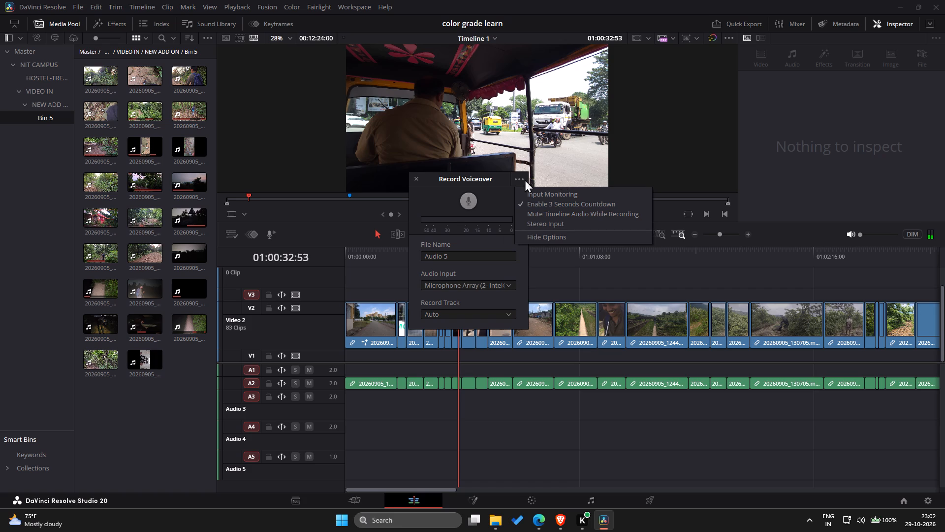
{"action": "left_click", "coordinate": [415, 173]}
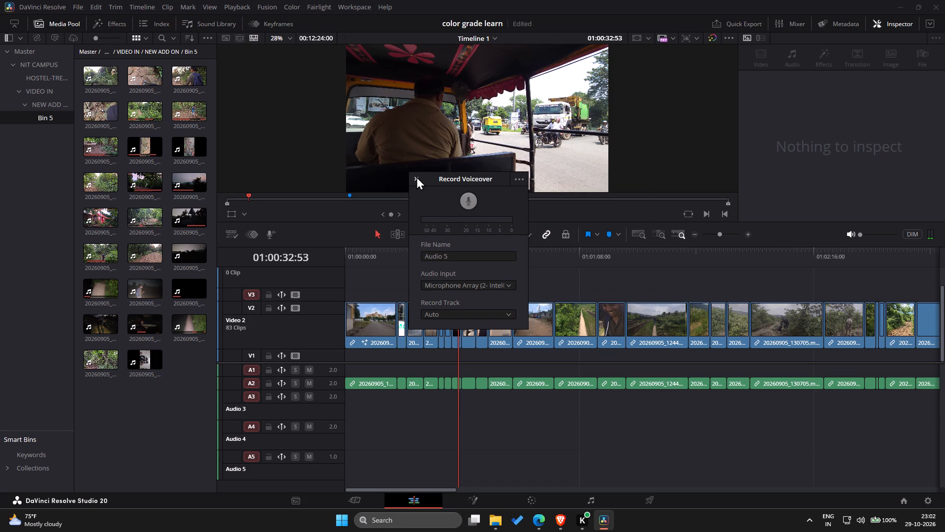
{"action": "left_click", "coordinate": [416, 176]}
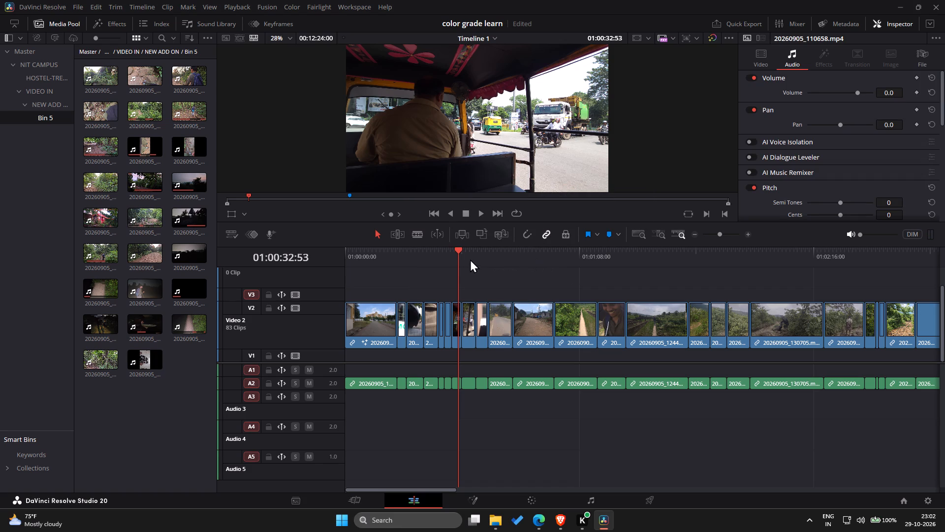
Return the playhead to the start of Timeline 1 at 01:00:00:00 and reopen the Record Voiceover tool.
{"action": "left_click_drag", "start_coordinate": [458, 253], "coordinate": [329, 288]}
{"action": "left_click", "coordinate": [267, 233]}
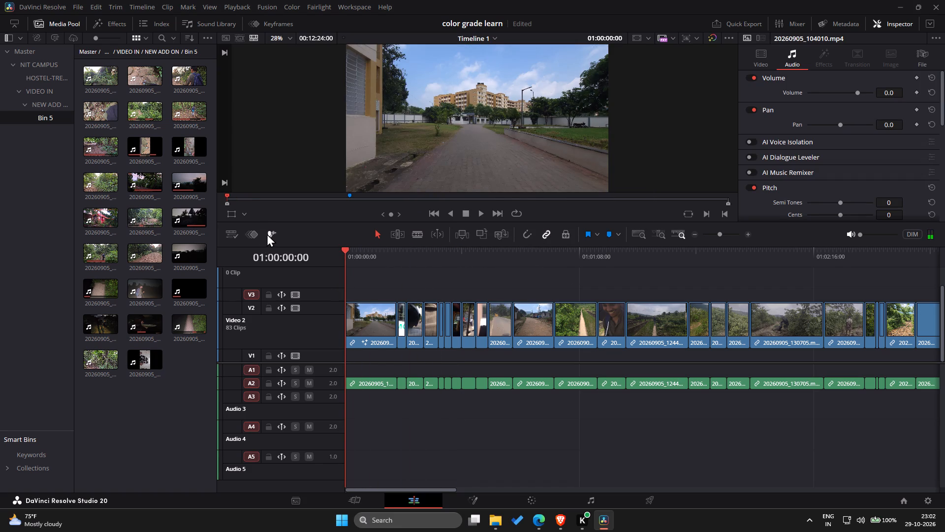
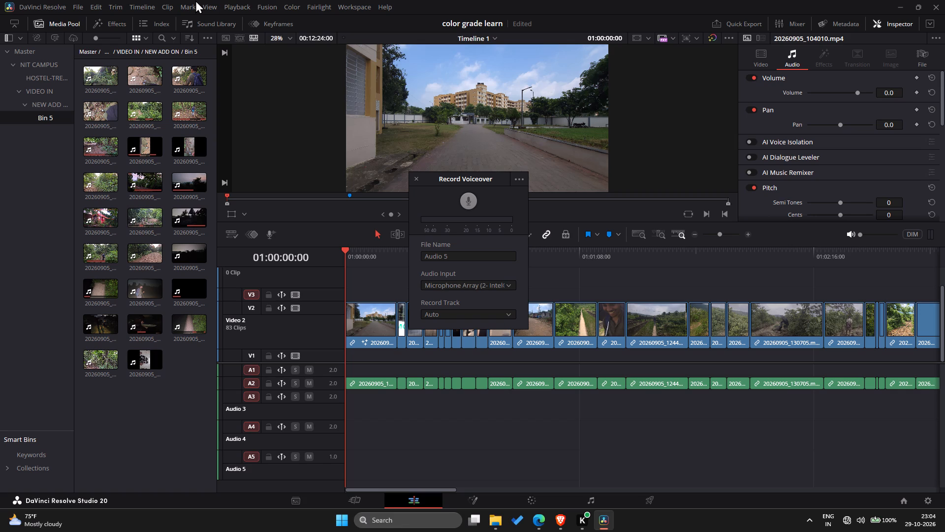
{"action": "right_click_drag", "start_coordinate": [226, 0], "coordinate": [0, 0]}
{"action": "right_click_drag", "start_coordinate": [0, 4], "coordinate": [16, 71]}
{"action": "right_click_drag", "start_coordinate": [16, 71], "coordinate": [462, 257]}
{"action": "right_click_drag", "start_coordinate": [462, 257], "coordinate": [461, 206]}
Examine the Record Voiceover window's audio input, record track and additional options.
{"action": "right_click_drag", "start_coordinate": [461, 206], "coordinate": [492, 285]}
{"action": "left_click", "coordinate": [492, 285]}
{"action": "right_click_drag", "start_coordinate": [492, 285], "coordinate": [482, 284]}
{"action": "left_click", "coordinate": [506, 284]}
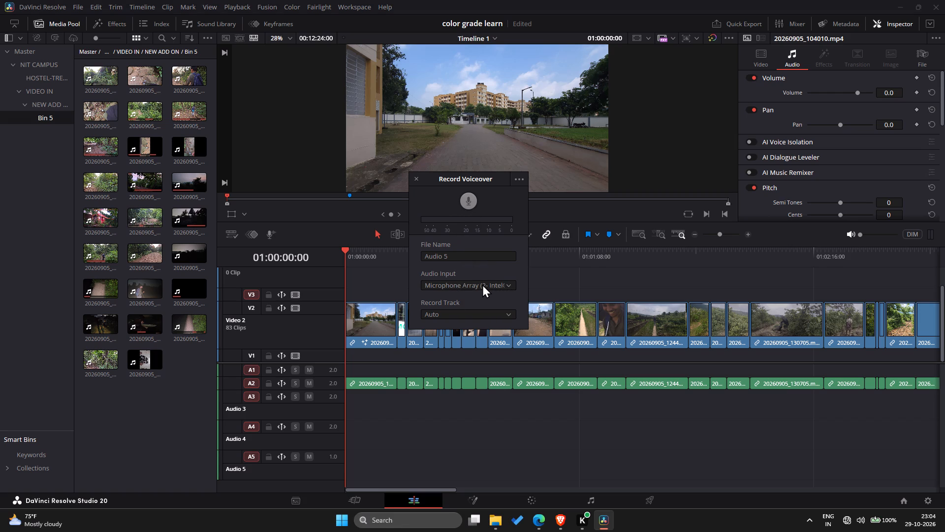
{"action": "right_click_drag", "start_coordinate": [482, 284], "coordinate": [508, 313]}
{"action": "left_click", "coordinate": [482, 284]}
{"action": "left_click", "coordinate": [511, 314]}
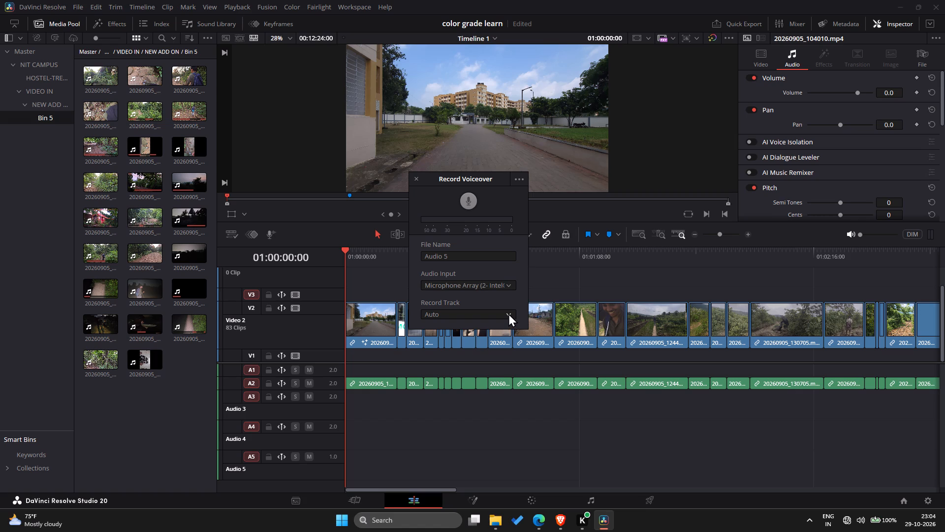
{"action": "right_click_drag", "start_coordinate": [508, 313], "coordinate": [523, 179]}
{"action": "left_click", "coordinate": [508, 313]}
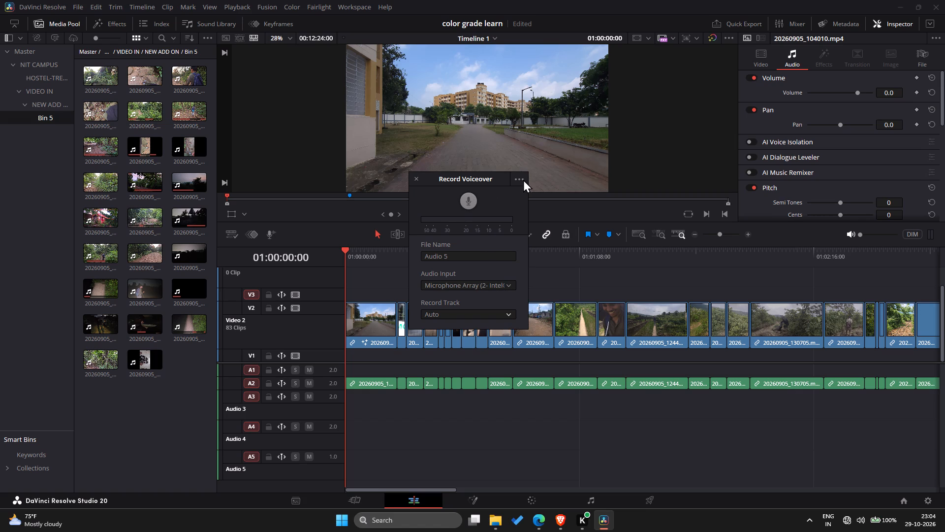
{"action": "right_click_drag", "start_coordinate": [523, 179], "coordinate": [527, 204]}
{"action": "left_click", "coordinate": [523, 178]}
{"action": "left_click", "coordinate": [518, 178]}
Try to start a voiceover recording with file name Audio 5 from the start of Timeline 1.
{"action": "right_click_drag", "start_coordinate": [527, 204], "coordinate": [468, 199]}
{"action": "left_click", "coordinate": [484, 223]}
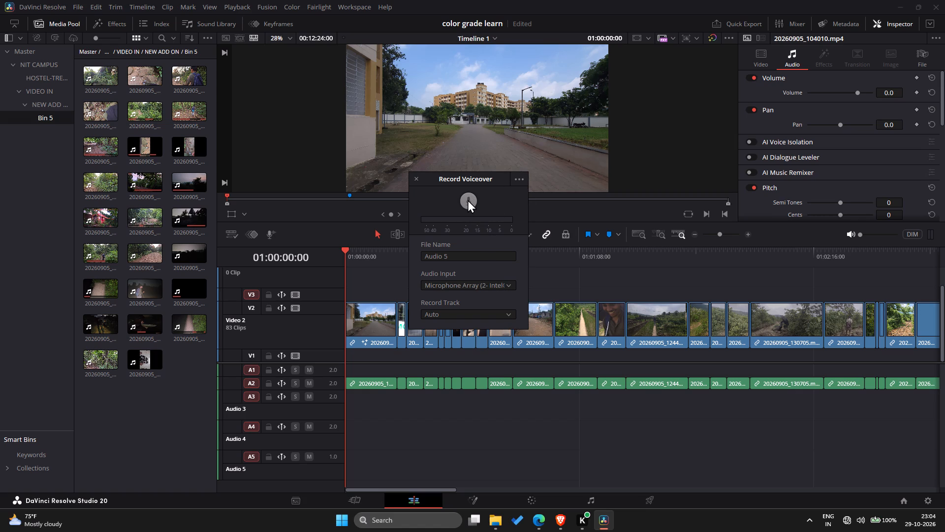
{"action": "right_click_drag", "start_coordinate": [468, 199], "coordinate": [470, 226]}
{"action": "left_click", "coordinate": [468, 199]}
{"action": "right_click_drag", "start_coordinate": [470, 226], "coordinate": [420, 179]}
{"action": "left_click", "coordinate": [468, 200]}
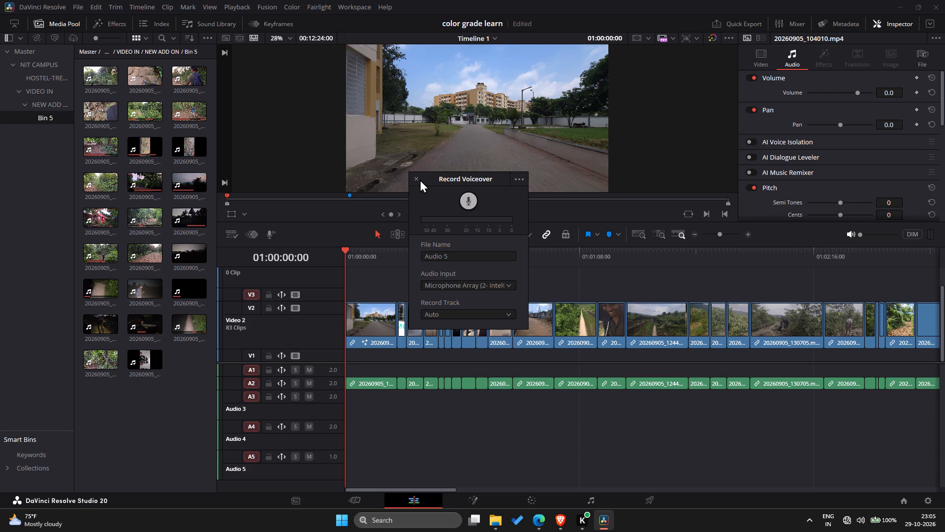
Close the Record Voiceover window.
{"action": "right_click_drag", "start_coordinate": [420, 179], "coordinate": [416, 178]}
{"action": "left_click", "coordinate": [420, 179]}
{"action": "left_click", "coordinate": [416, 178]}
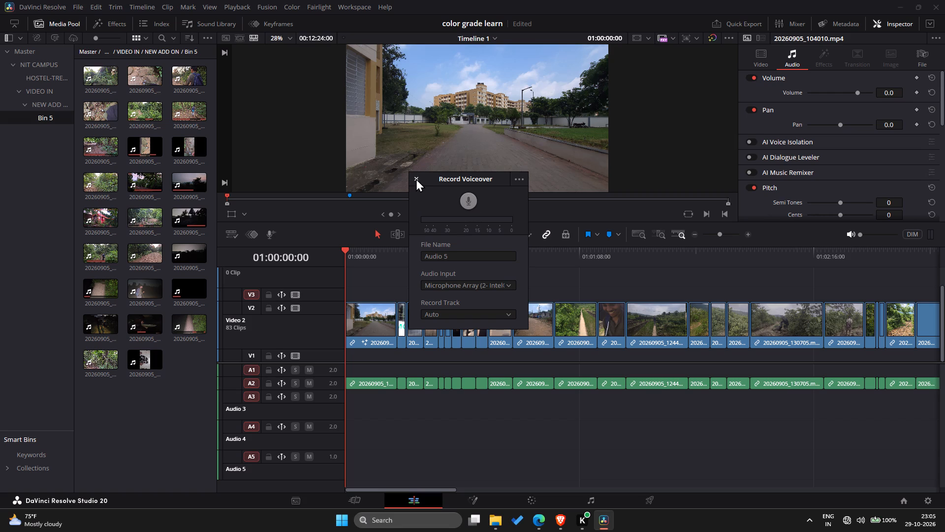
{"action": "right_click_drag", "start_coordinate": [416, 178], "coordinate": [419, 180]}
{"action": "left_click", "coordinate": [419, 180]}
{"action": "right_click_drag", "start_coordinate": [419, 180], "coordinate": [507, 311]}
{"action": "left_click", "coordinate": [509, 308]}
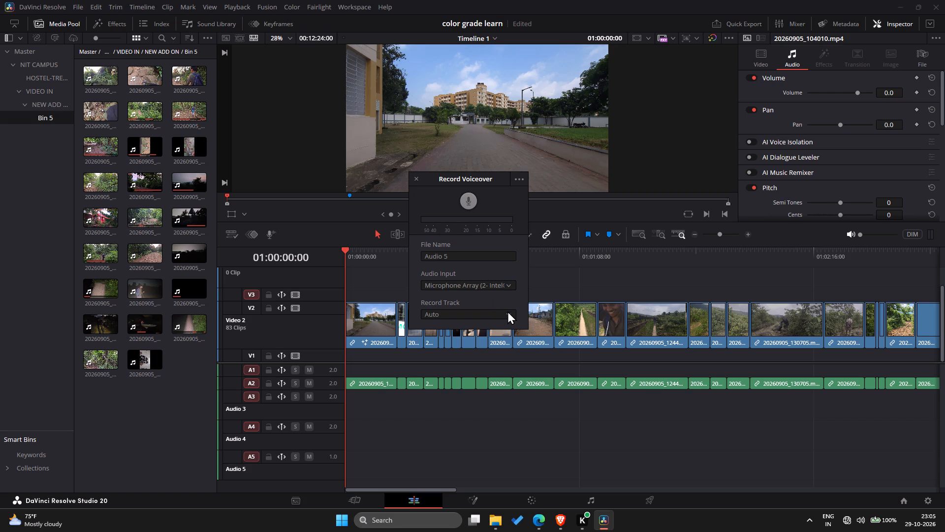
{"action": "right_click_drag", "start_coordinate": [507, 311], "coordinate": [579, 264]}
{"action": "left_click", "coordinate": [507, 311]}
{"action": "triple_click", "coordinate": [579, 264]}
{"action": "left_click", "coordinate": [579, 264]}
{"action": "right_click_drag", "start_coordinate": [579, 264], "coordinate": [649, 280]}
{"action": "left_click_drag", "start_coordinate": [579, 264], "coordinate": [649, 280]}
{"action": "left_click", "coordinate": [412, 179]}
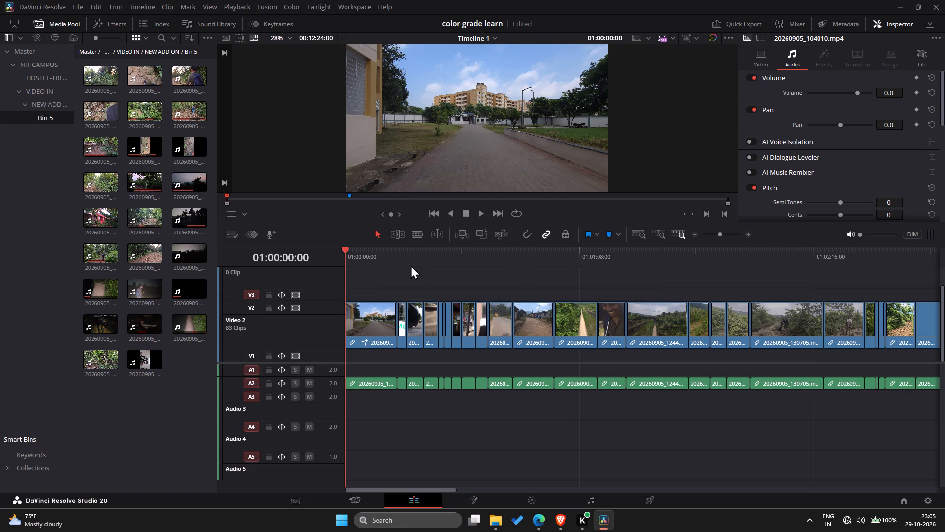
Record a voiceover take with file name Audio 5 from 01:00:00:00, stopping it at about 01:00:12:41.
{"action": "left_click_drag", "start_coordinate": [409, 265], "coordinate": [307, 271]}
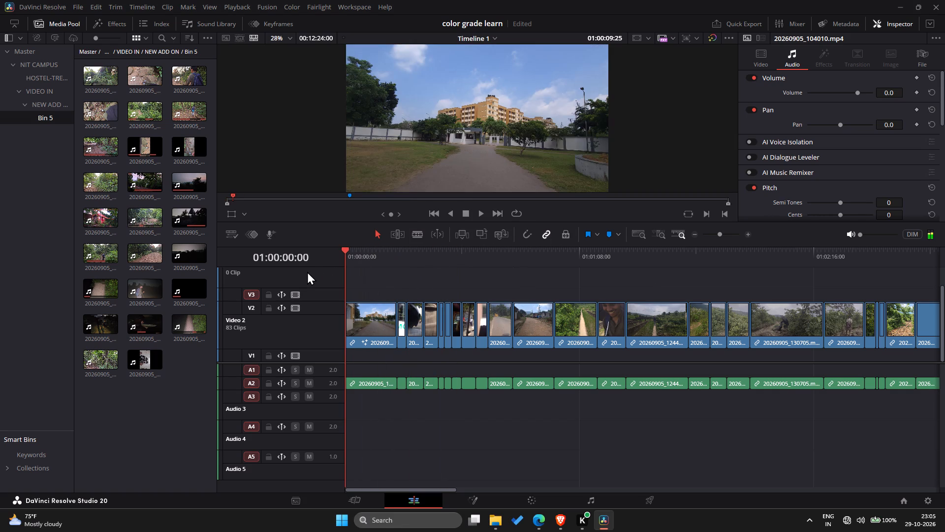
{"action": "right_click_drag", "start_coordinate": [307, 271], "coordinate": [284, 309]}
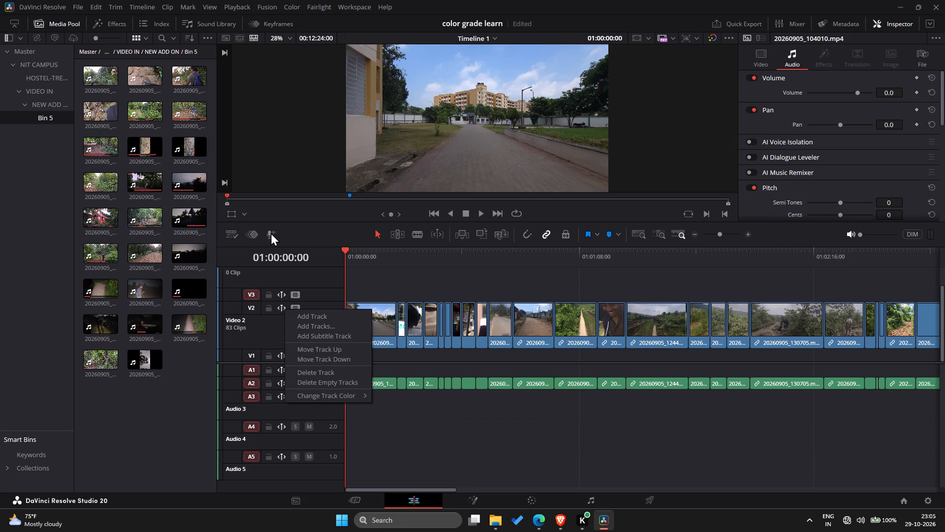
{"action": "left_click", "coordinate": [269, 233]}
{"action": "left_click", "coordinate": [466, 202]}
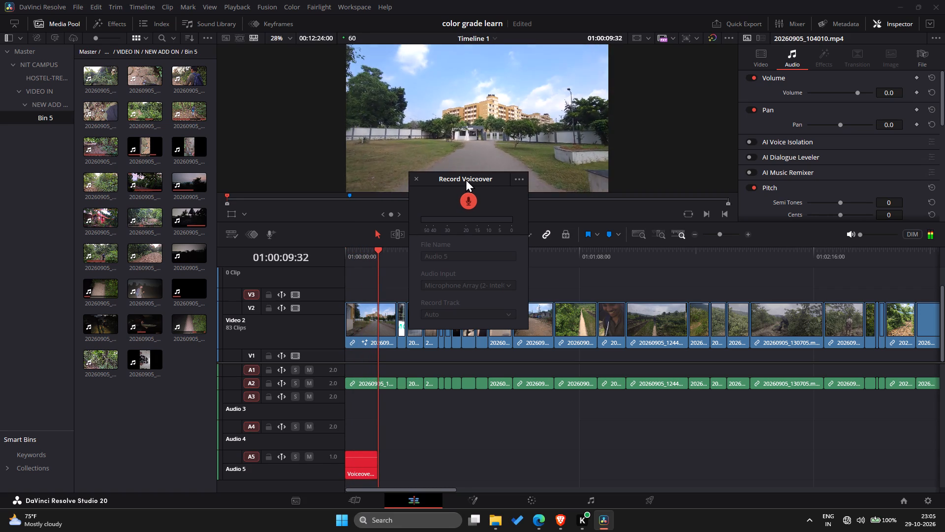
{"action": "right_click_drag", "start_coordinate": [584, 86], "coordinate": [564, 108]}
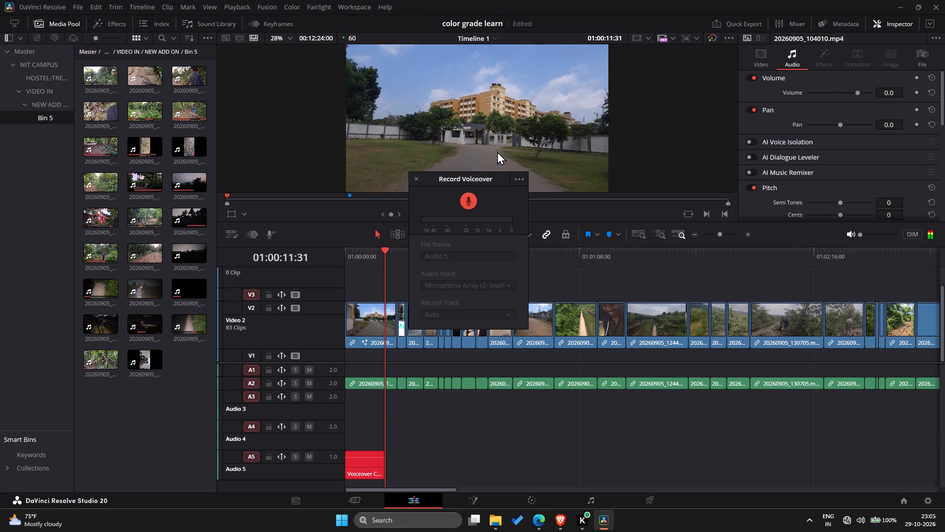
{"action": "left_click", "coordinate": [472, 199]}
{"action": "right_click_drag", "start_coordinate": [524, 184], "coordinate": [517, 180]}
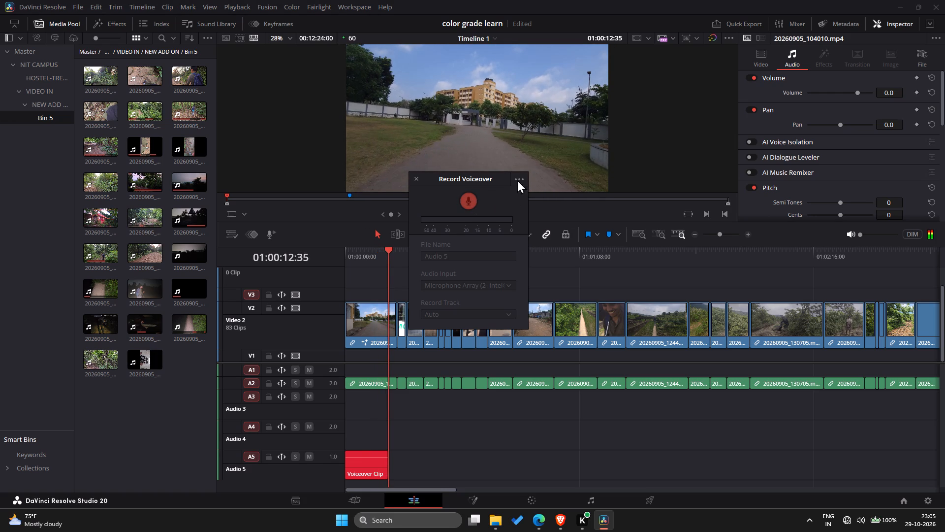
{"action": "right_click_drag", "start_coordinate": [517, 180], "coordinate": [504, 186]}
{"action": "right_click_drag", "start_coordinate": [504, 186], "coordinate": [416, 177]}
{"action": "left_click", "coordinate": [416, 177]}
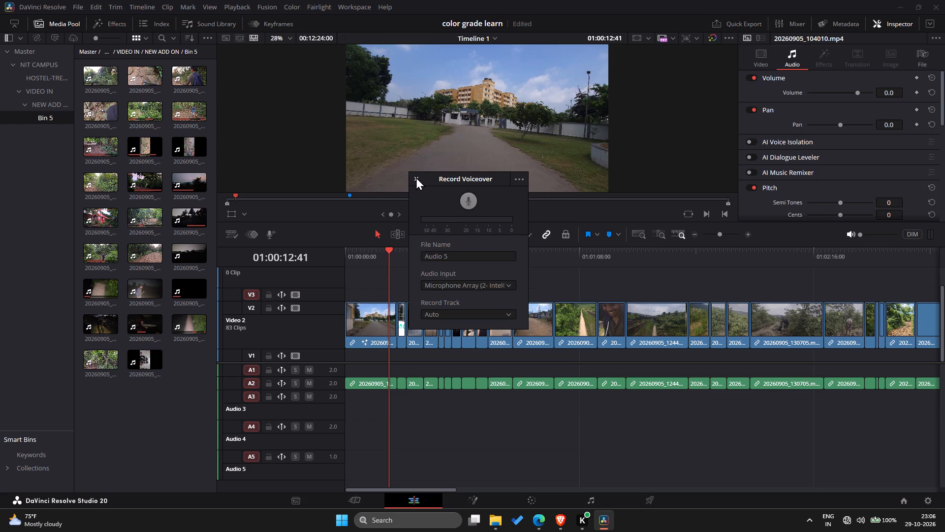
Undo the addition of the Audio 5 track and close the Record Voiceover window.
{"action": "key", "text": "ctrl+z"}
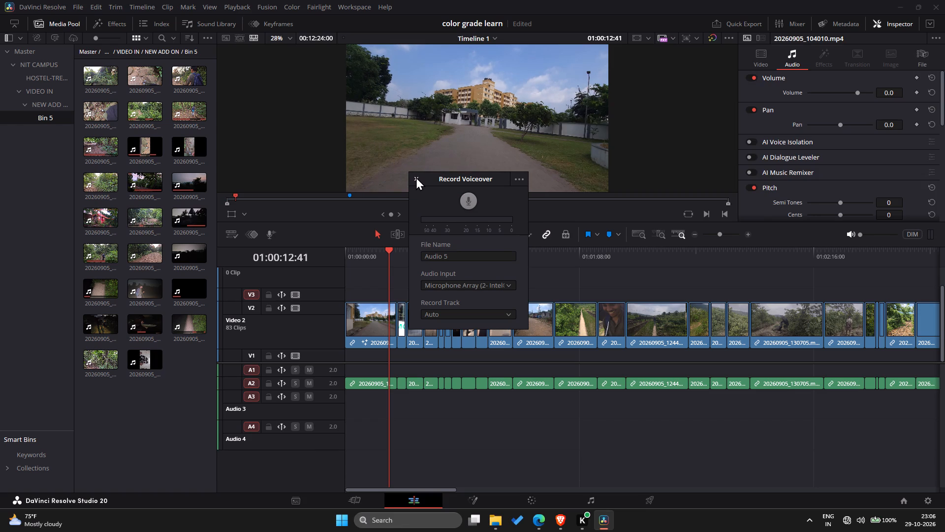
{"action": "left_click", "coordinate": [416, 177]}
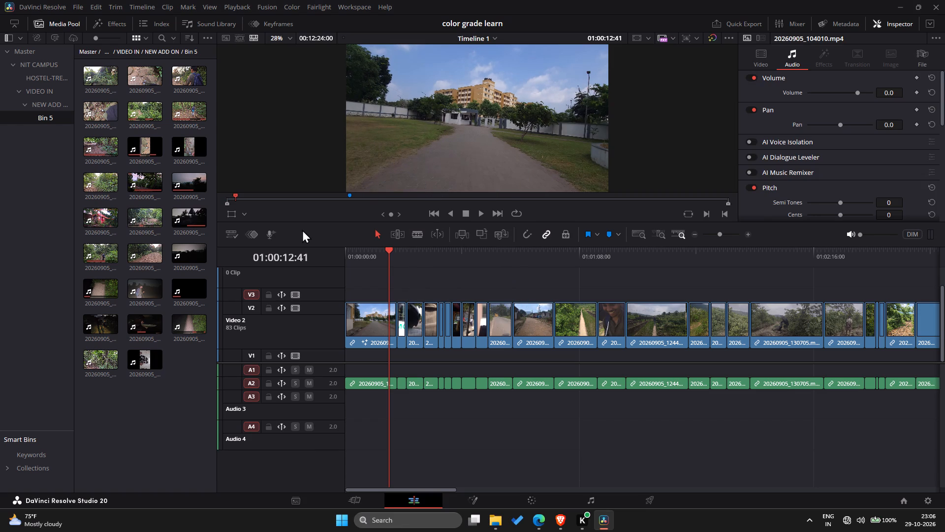
Reopen the Record Voiceover tool and record a take named Audio 5 from 01:00:12:41, stopping at about 01:00:24:57.
{"action": "left_click", "coordinate": [271, 235]}
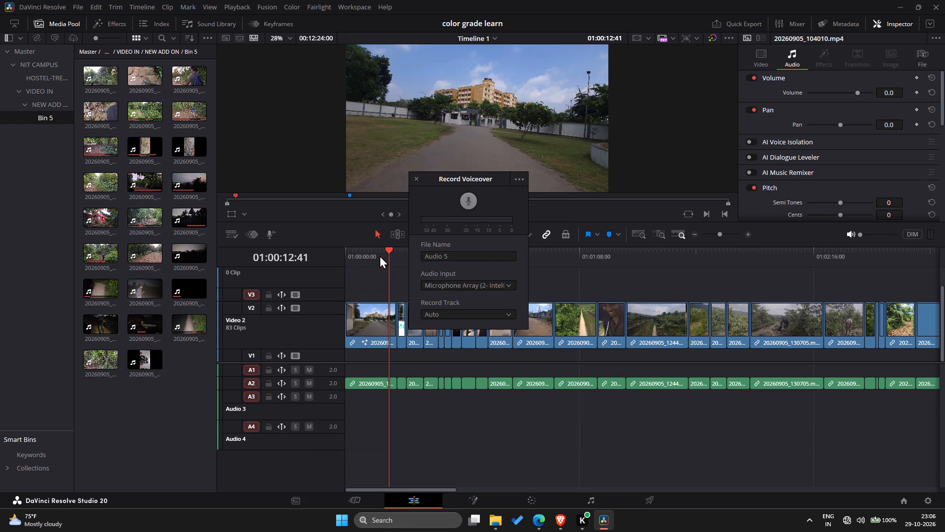
{"action": "left_click", "coordinate": [466, 200]}
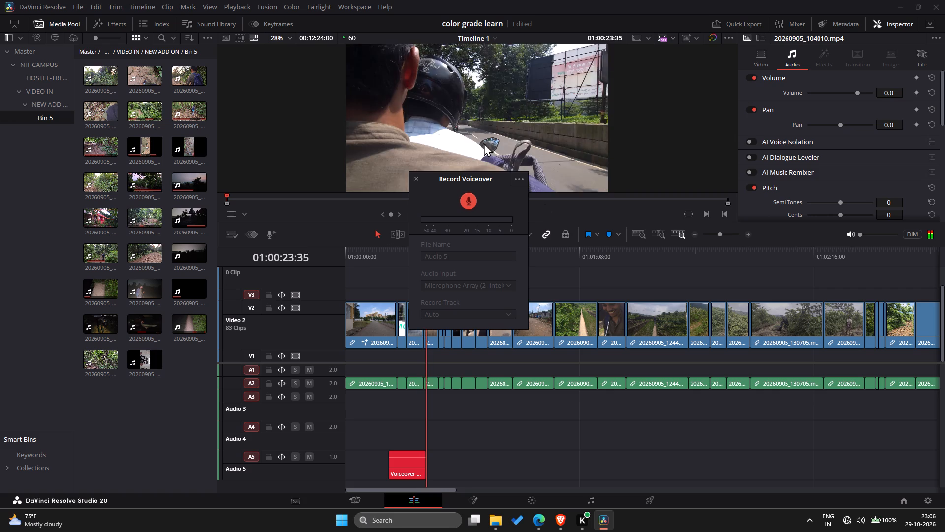
{"action": "left_click", "coordinate": [470, 204]}
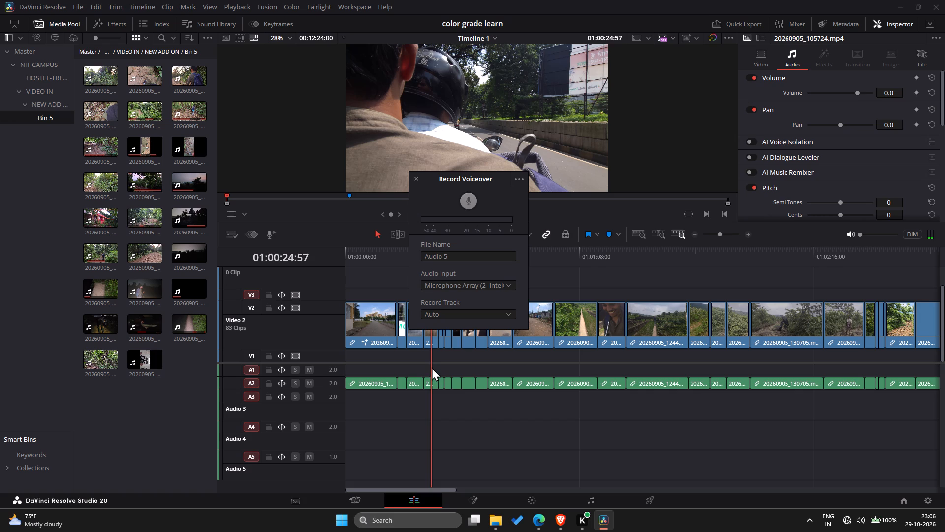
Scrub Timeline 1 around the end of the latest take, bringing the playhead to 01:00:24:43.
{"action": "left_click_drag", "start_coordinate": [426, 359], "coordinate": [429, 352]}
{"action": "left_click_drag", "start_coordinate": [429, 352], "coordinate": [439, 353]}
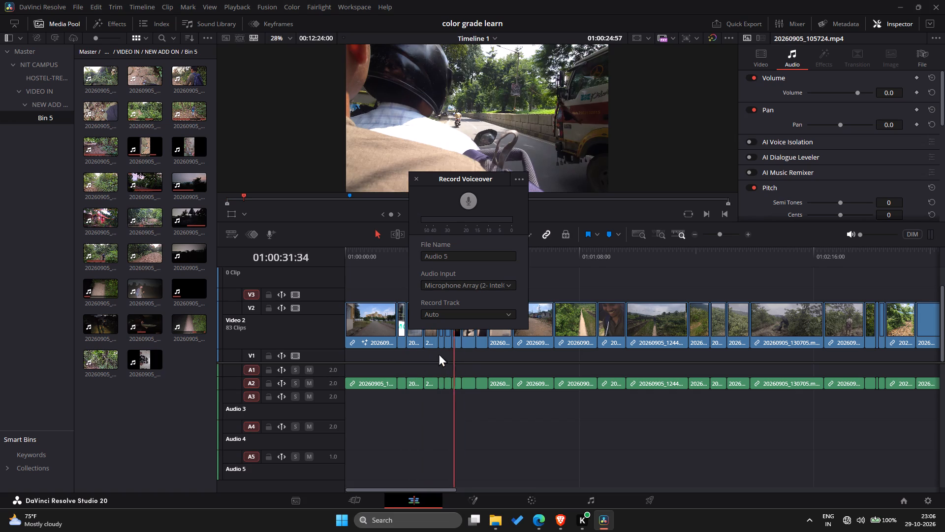
{"action": "left_click_drag", "start_coordinate": [439, 353], "coordinate": [430, 358]}
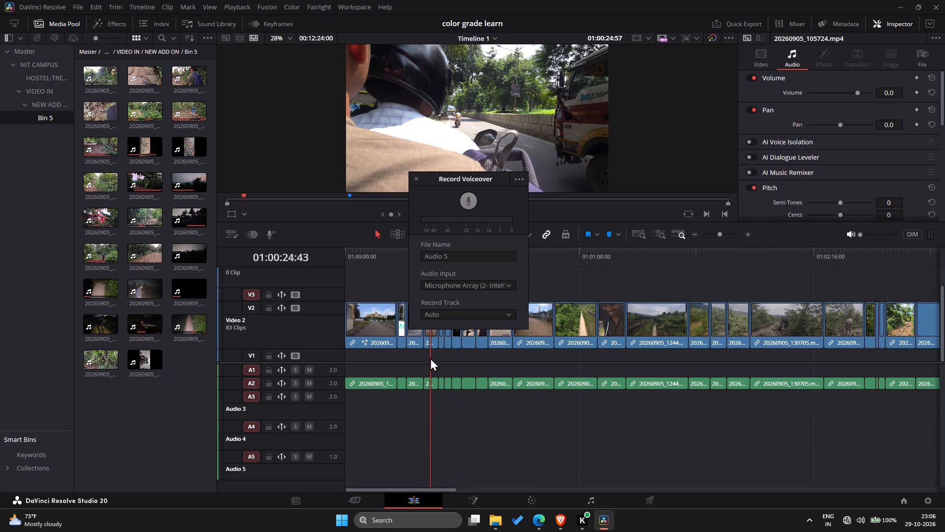
{"action": "right_click", "coordinate": [430, 358]}
{"action": "key", "text": "space"}
{"action": "right_click", "coordinate": [430, 358]}
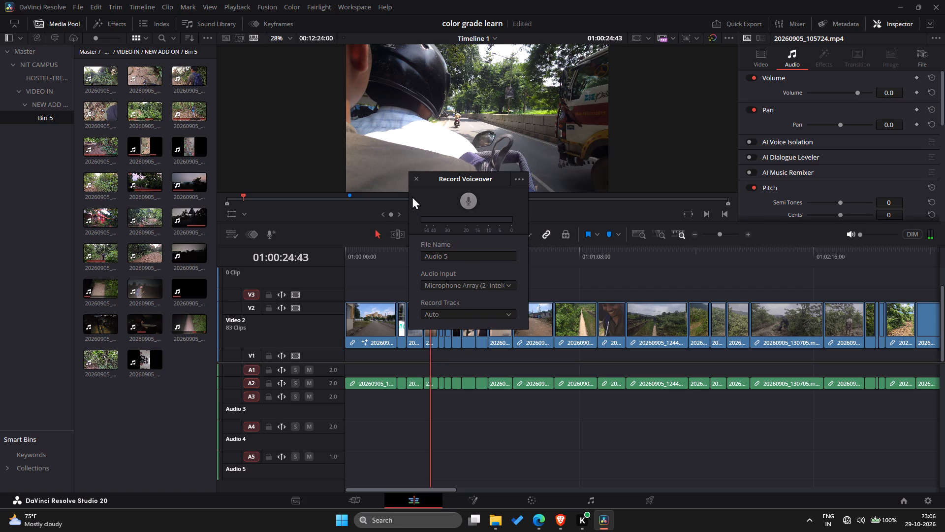
Move the playhead to 01:01:09:27 on Timeline 1.
{"action": "left_click", "coordinate": [477, 252]}
{"action": "left_click", "coordinate": [584, 266]}
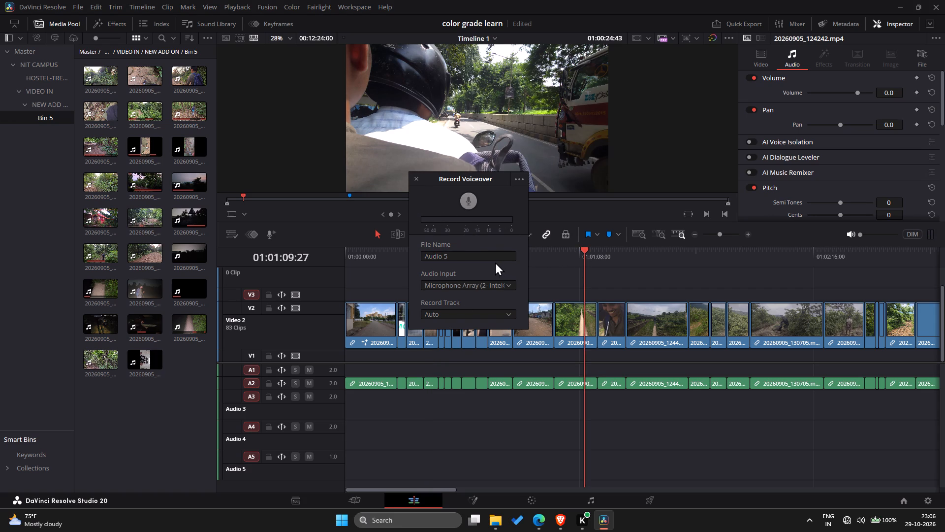
Close the Record Voiceover window and play Timeline 1 from 01:00:23:26.
{"action": "left_click", "coordinate": [419, 180]}
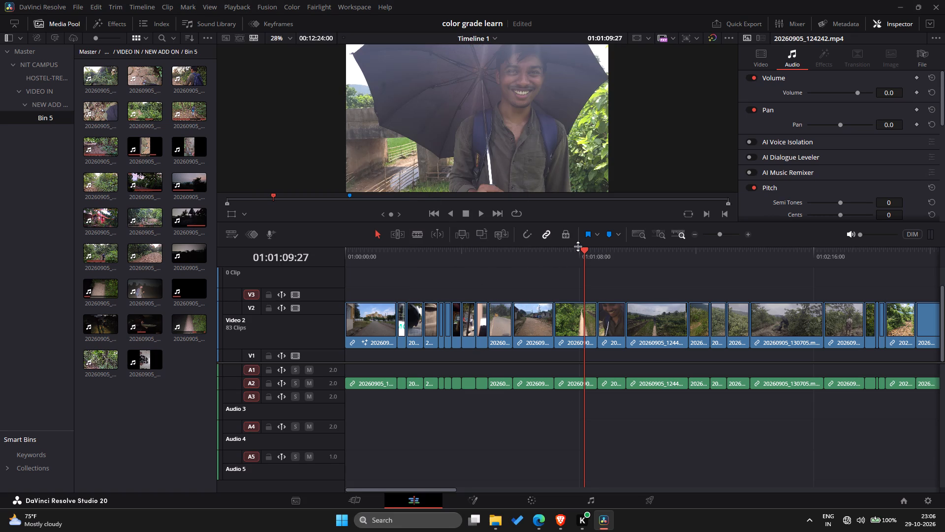
{"action": "left_click_drag", "start_coordinate": [581, 249], "coordinate": [426, 261]}
{"action": "key", "text": "space"}
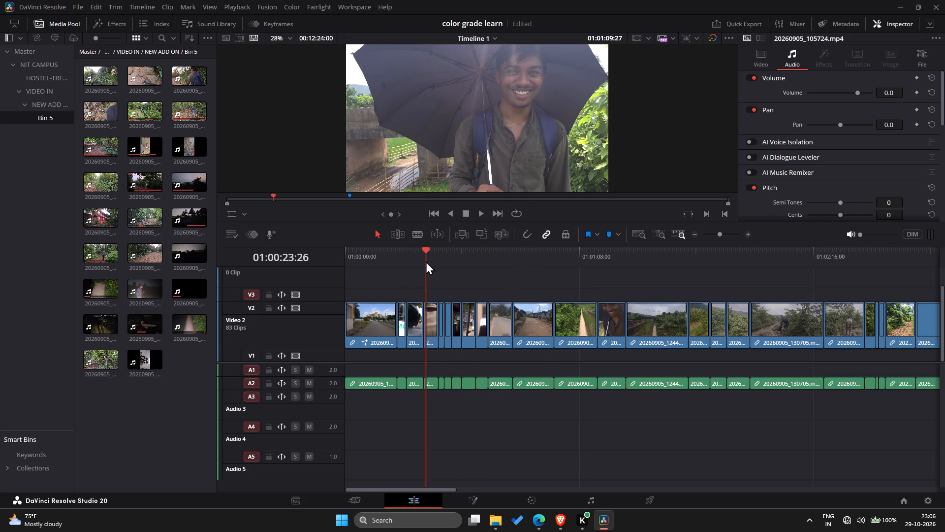
{"action": "left_click", "coordinate": [476, 214]}
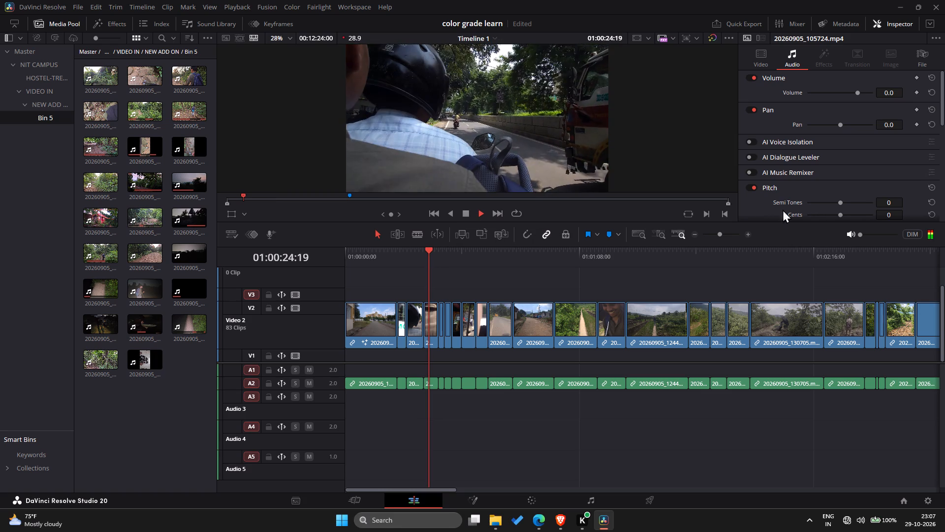
Raise the playback monitoring volume to about the middle of its range.
{"action": "left_click", "coordinate": [864, 231]}
{"action": "left_click", "coordinate": [871, 232]}
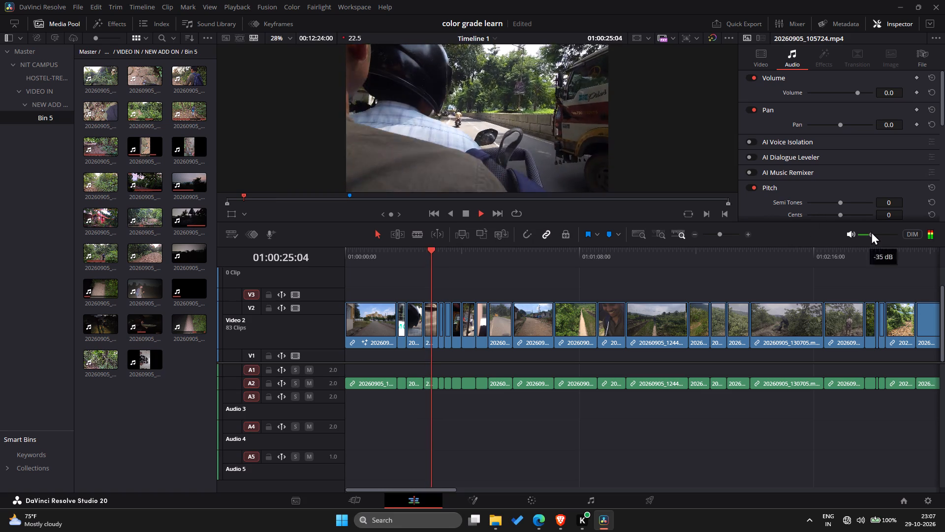
{"action": "left_click", "coordinate": [877, 232]}
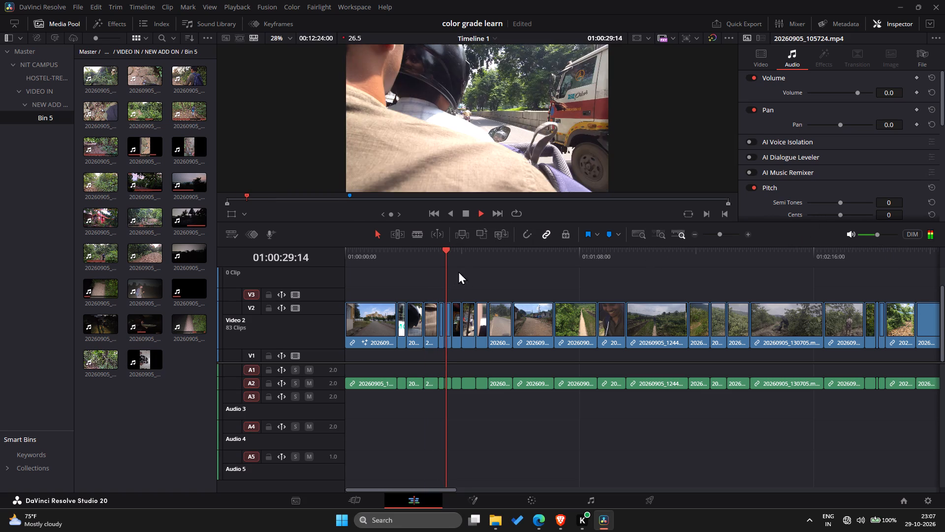
Play Timeline 1 from 01:00:13:43 and examine the clip's audio settings down to the equalizer bands.
{"action": "left_click", "coordinate": [392, 251]}
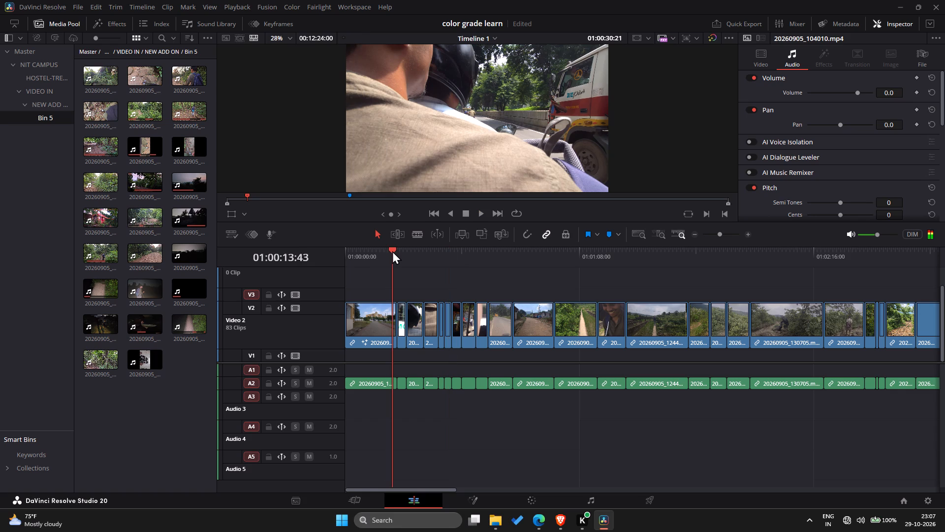
{"action": "key", "text": "space"}
{"action": "left_click", "coordinate": [477, 216]}
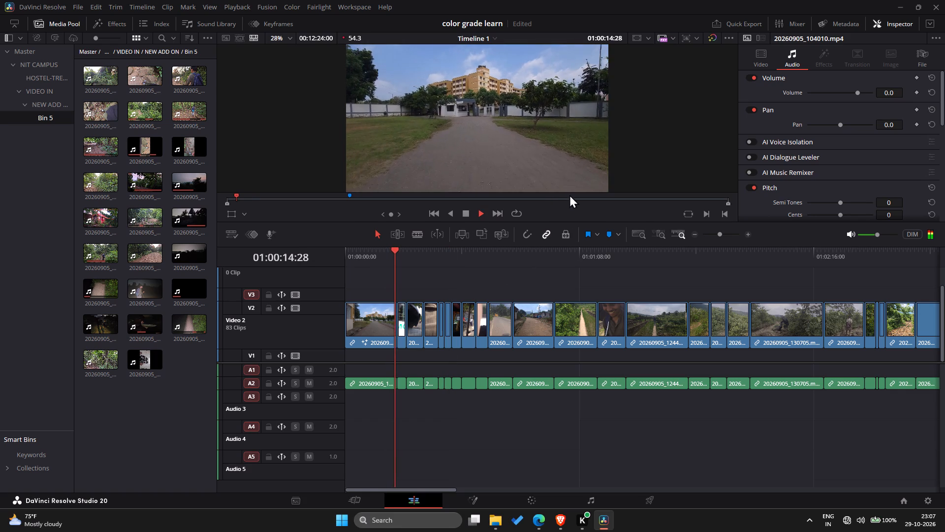
{"action": "scroll", "coordinate": [796, 91], "scroll_direction": "up", "scroll_amount": 3}
{"action": "scroll", "coordinate": [796, 91], "scroll_direction": "down", "scroll_amount": 4}
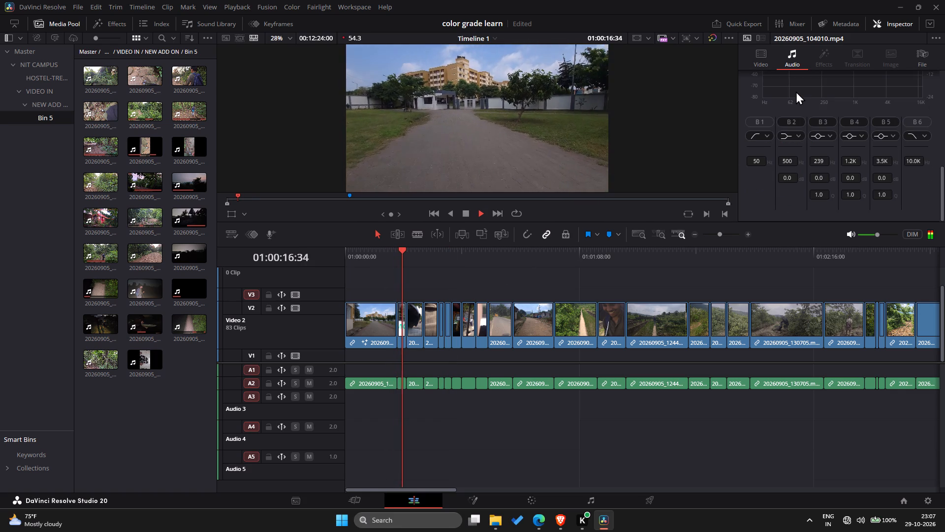
{"action": "scroll", "coordinate": [796, 91], "scroll_direction": "down", "scroll_amount": 1}
{"action": "scroll", "coordinate": [796, 91], "scroll_direction": "up", "scroll_amount": 5}
{"action": "right_click", "coordinate": [796, 91]}
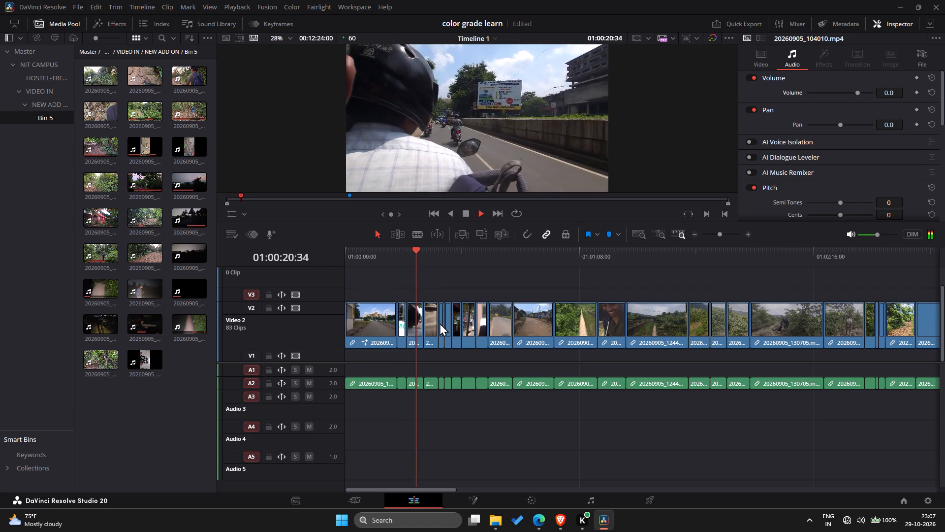
{"action": "scroll", "coordinate": [463, 409], "scroll_direction": "down", "scroll_amount": 4}
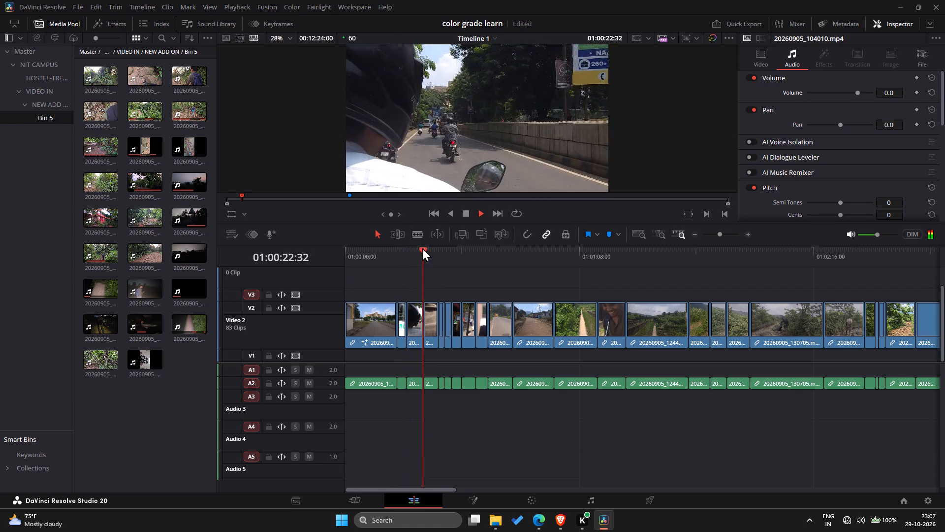
Reopen the Record Voiceover window near the timeline start, reposition it over the timeline and stop playback at 01:00:03:59.
{"action": "left_click_drag", "start_coordinate": [423, 251], "coordinate": [276, 282]}
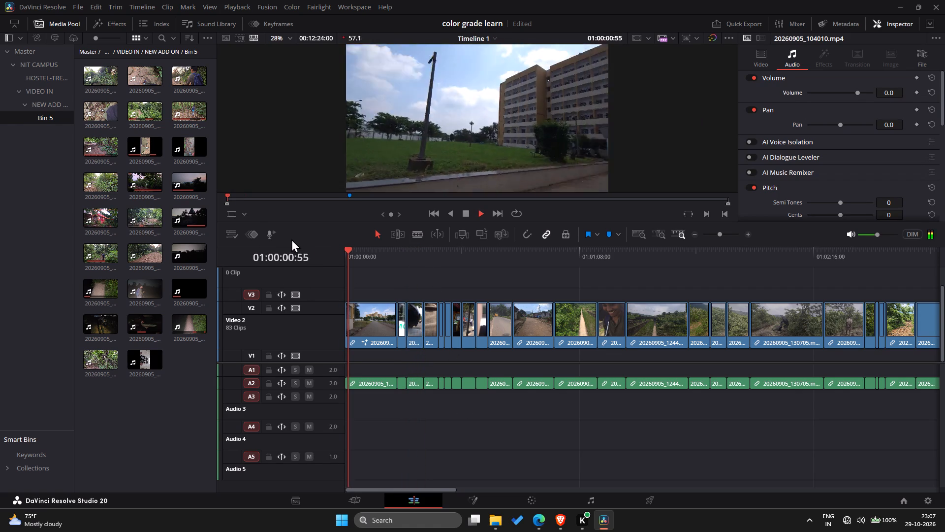
{"action": "left_click", "coordinate": [267, 233]}
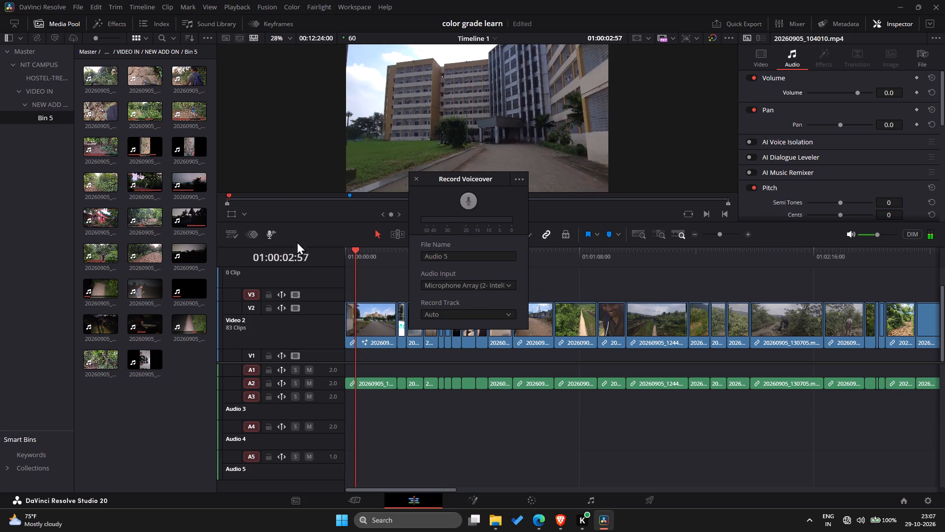
{"action": "left_click_drag", "start_coordinate": [361, 251], "coordinate": [310, 249]}
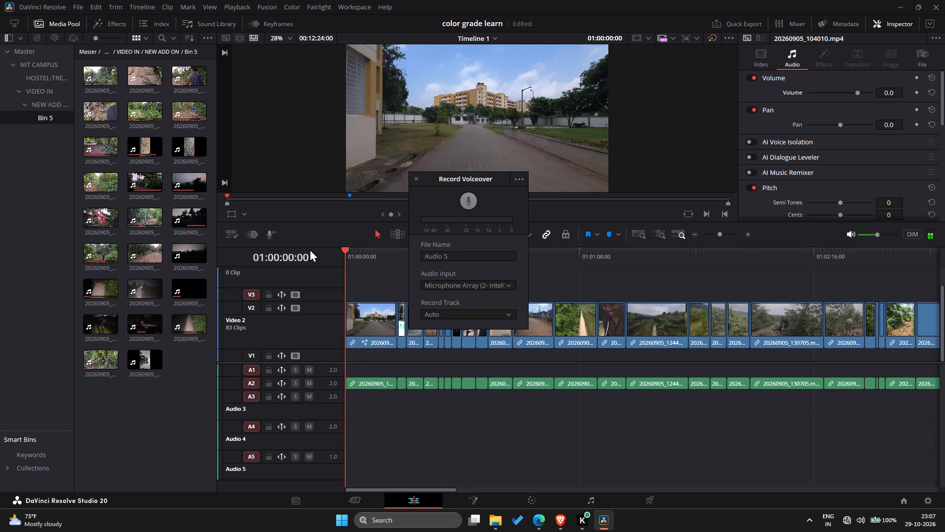
{"action": "left_click_drag", "start_coordinate": [310, 249], "coordinate": [303, 250]}
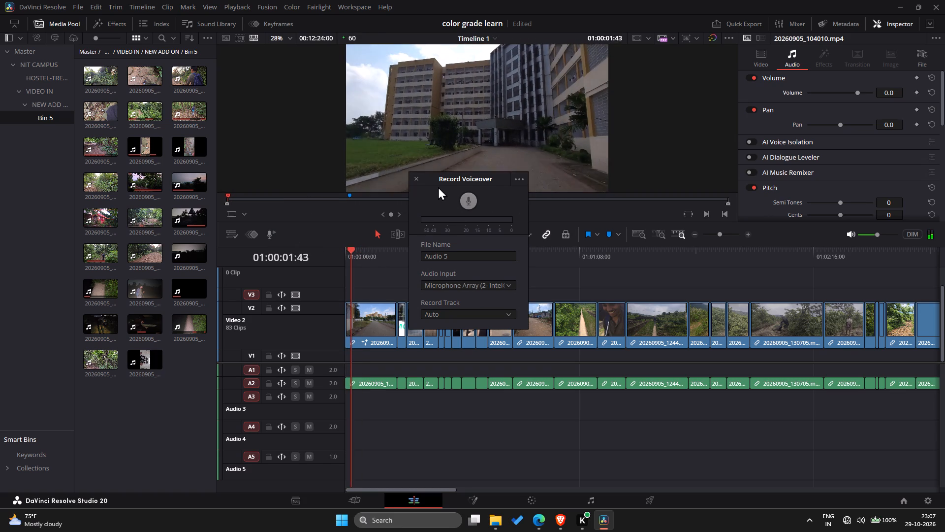
{"action": "left_click_drag", "start_coordinate": [449, 174], "coordinate": [579, 249]}
{"action": "left_click", "coordinate": [462, 216]}
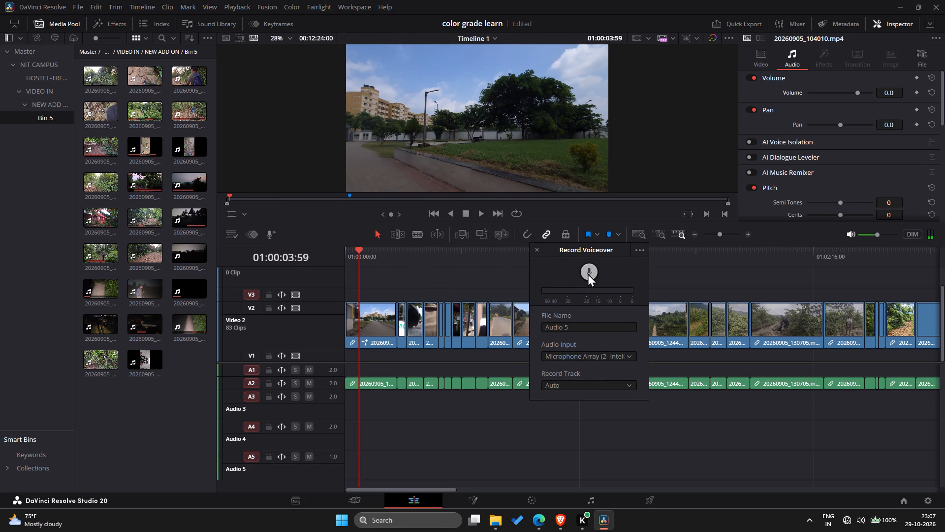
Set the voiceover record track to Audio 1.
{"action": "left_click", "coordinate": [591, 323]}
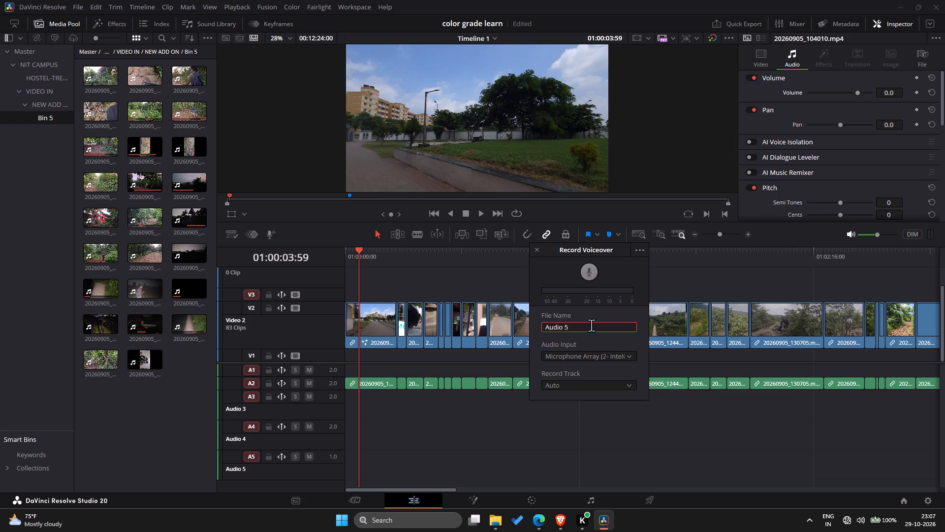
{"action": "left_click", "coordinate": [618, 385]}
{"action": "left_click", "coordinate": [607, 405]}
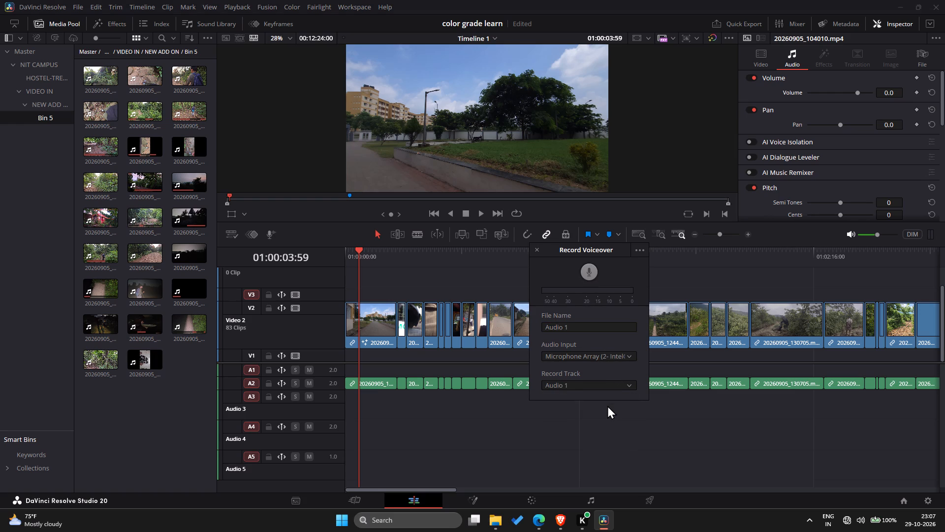
Move the playhead to the start of Timeline 1 at 01:00:00:00.
{"action": "left_click_drag", "start_coordinate": [360, 252], "coordinate": [323, 255]}
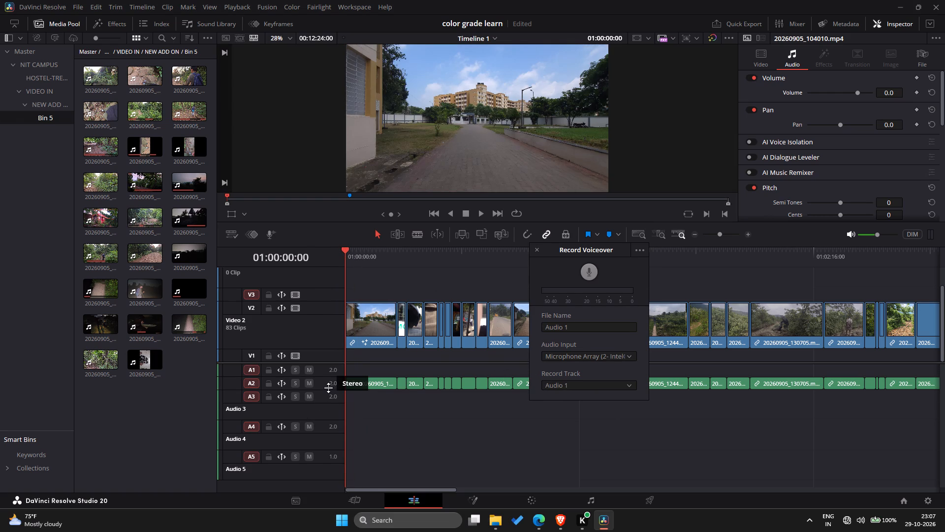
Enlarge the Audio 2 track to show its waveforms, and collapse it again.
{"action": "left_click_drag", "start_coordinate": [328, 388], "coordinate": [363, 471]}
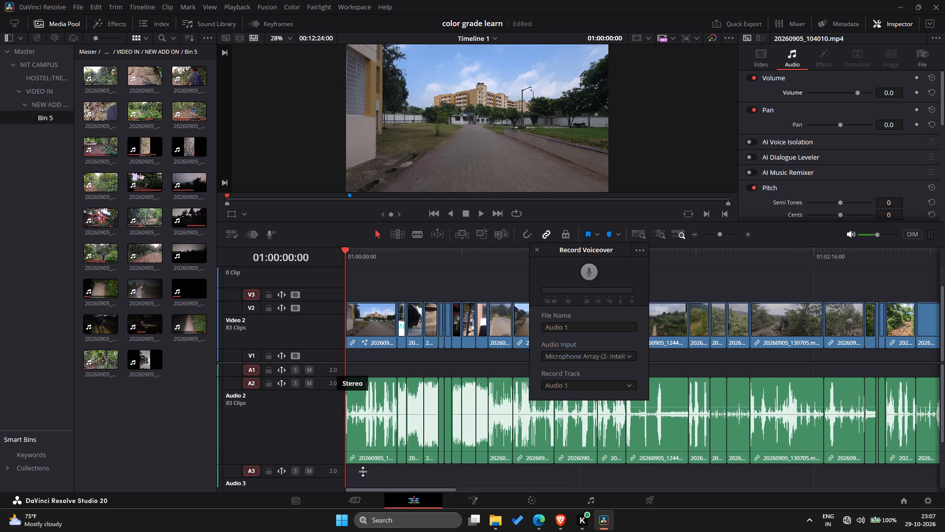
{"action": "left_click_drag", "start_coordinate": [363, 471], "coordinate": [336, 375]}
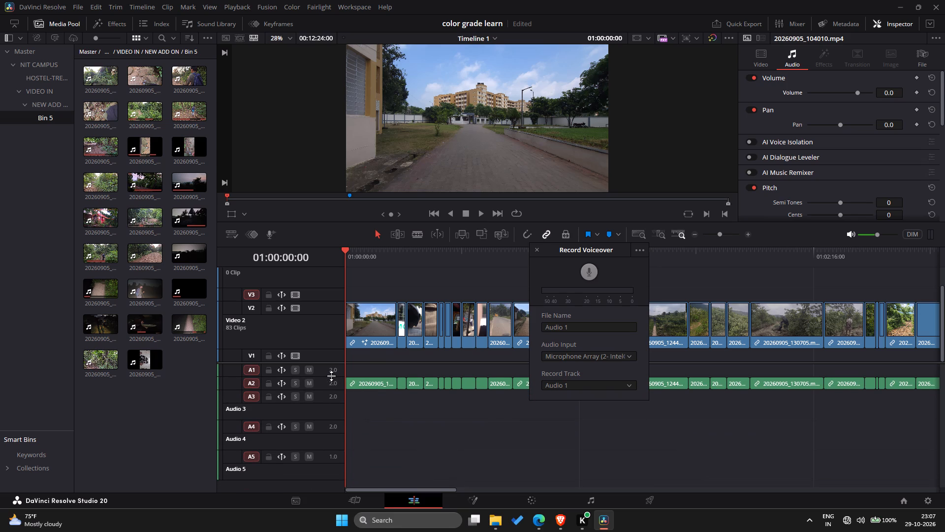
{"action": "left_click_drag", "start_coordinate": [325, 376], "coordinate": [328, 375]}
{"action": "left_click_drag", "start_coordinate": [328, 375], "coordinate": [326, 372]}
Select the Audio 3 track and set the voiceover record track to Audio 3.
{"action": "left_click_drag", "start_coordinate": [321, 400], "coordinate": [240, 403]}
{"action": "left_click_drag", "start_coordinate": [240, 403], "coordinate": [262, 398]}
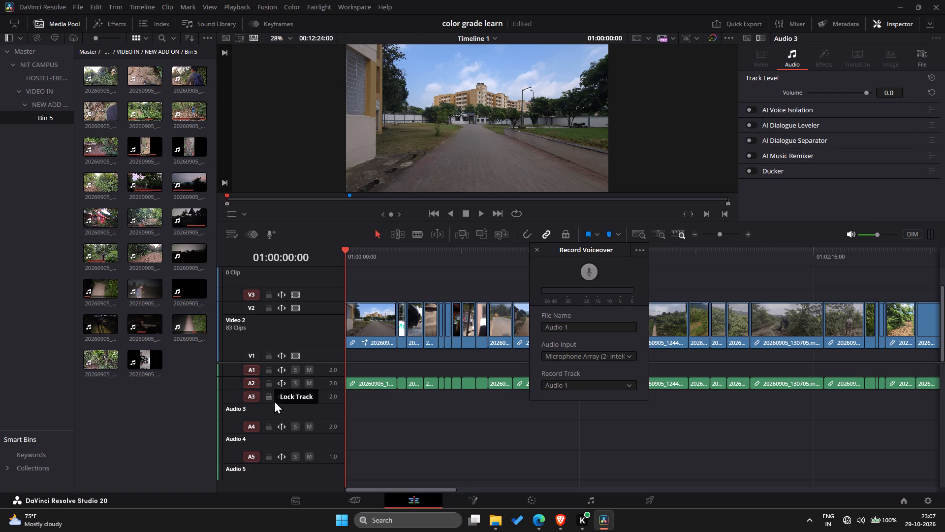
{"action": "right_click_drag", "start_coordinate": [546, 372], "coordinate": [557, 386]}
{"action": "left_click", "coordinate": [557, 386]}
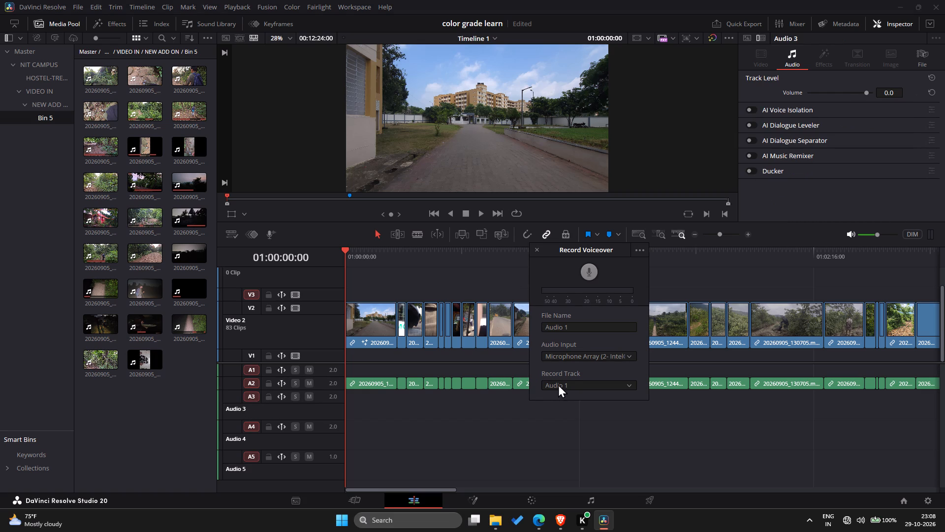
{"action": "left_click_drag", "start_coordinate": [558, 384], "coordinate": [577, 436]}
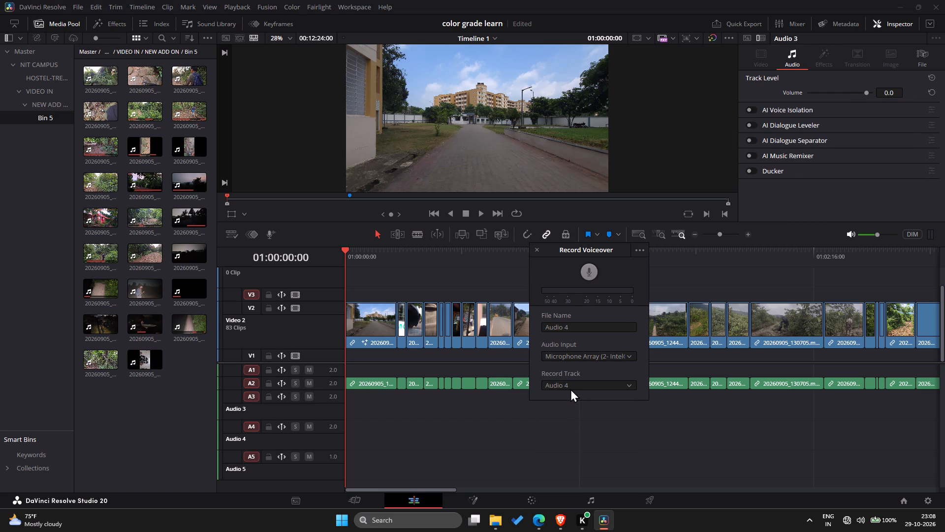
{"action": "left_click", "coordinate": [570, 388]}
{"action": "left_click", "coordinate": [571, 426]}
Record a voiceover take on Audio 3 from 01:00:00:00, stop at about 01:00:14:15 and bring the playhead to 01:00:13:34.
{"action": "left_click", "coordinate": [587, 270]}
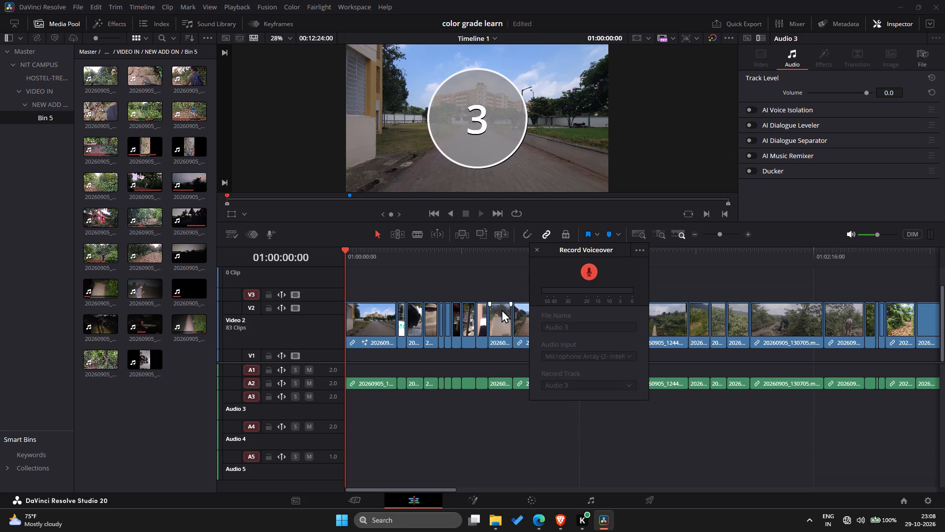
{"action": "left_click", "coordinate": [500, 308]}
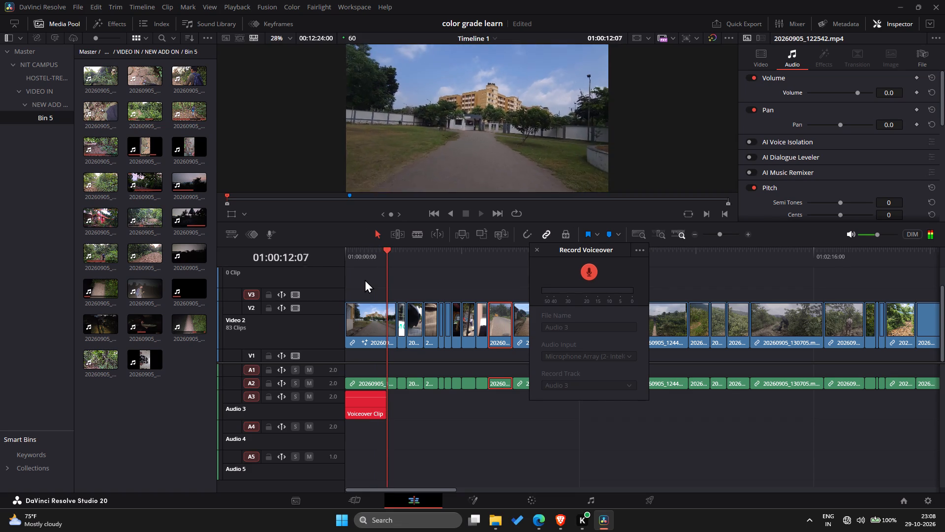
{"action": "left_click", "coordinate": [594, 270]}
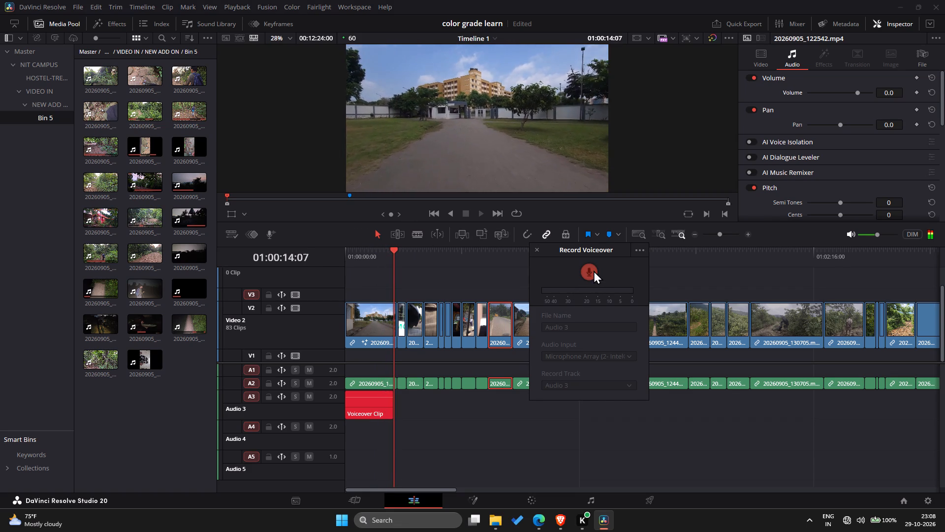
{"action": "left_click", "coordinate": [396, 249]}
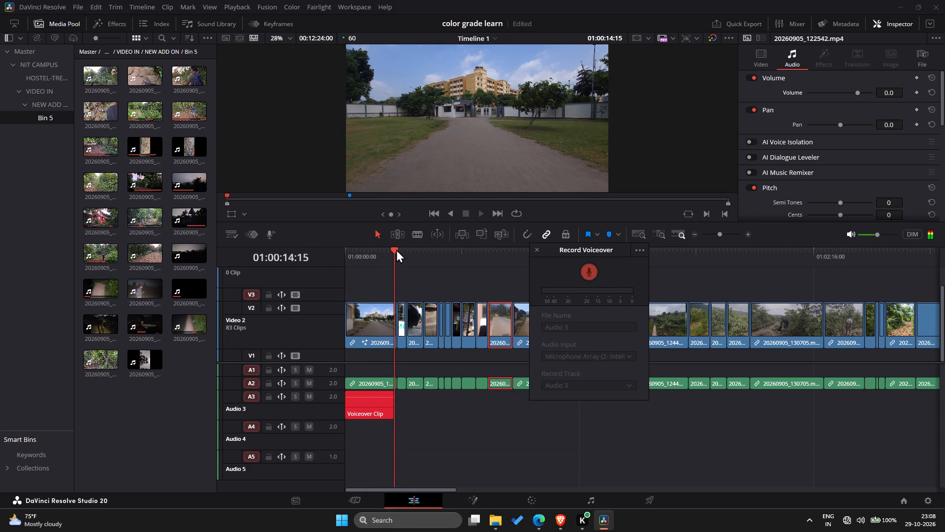
{"action": "left_click_drag", "start_coordinate": [386, 251], "coordinate": [392, 255]}
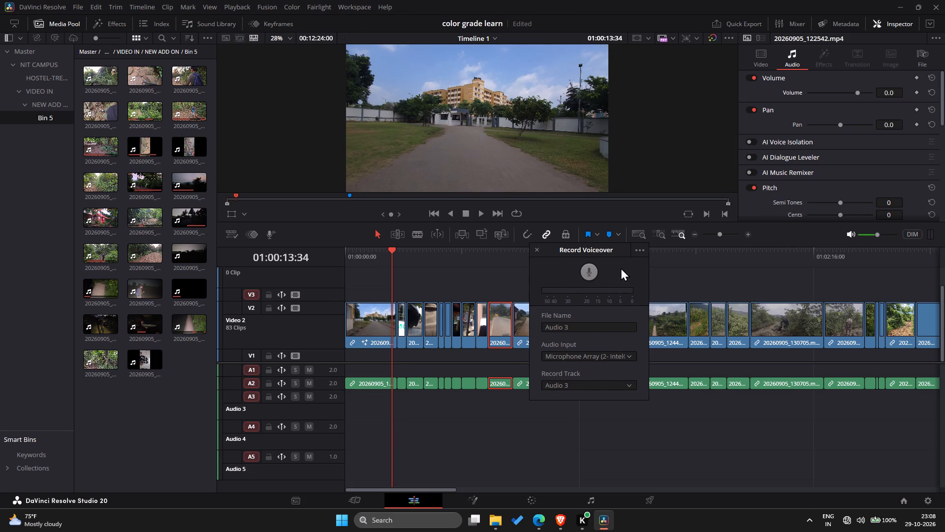
View the voiceover recording options and play Timeline 1 from 01:00:00:00 to check the take.
{"action": "left_click", "coordinate": [636, 254]}
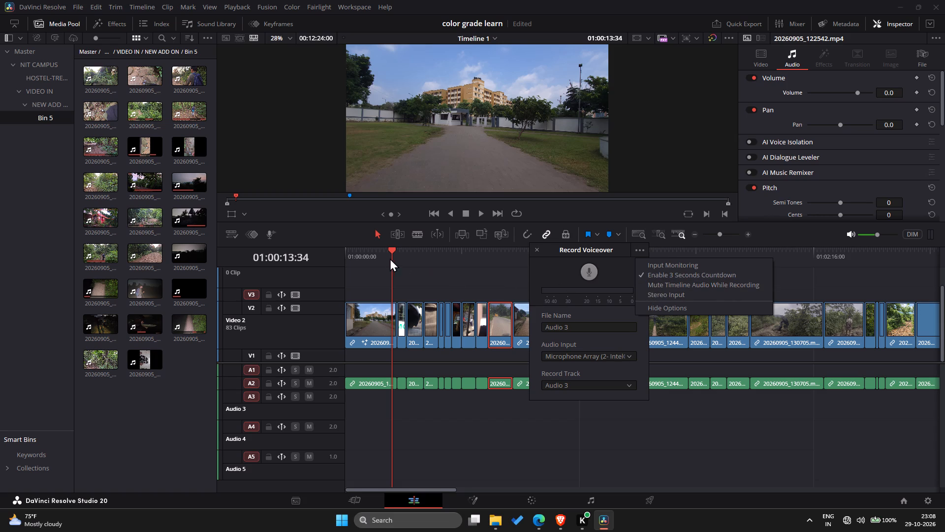
{"action": "left_click_drag", "start_coordinate": [388, 258], "coordinate": [330, 266]}
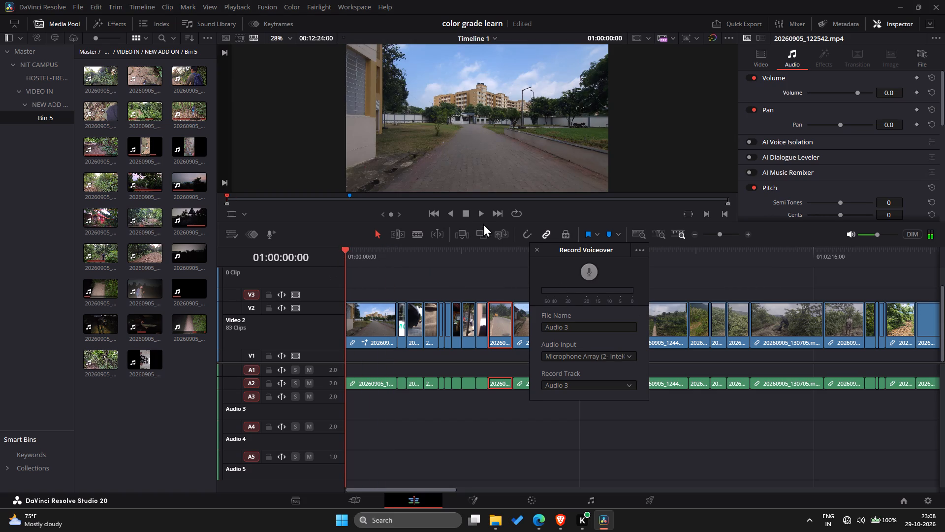
{"action": "left_click", "coordinate": [463, 215]}
{"action": "left_click", "coordinate": [484, 215]}
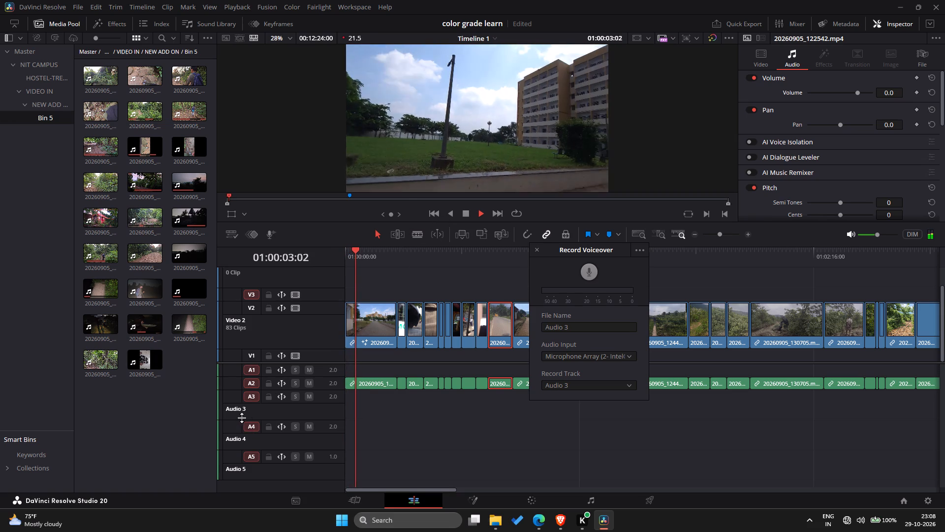
Reduce the height of the Audio 3 track.
{"action": "left_click_drag", "start_coordinate": [240, 418], "coordinate": [258, 410]}
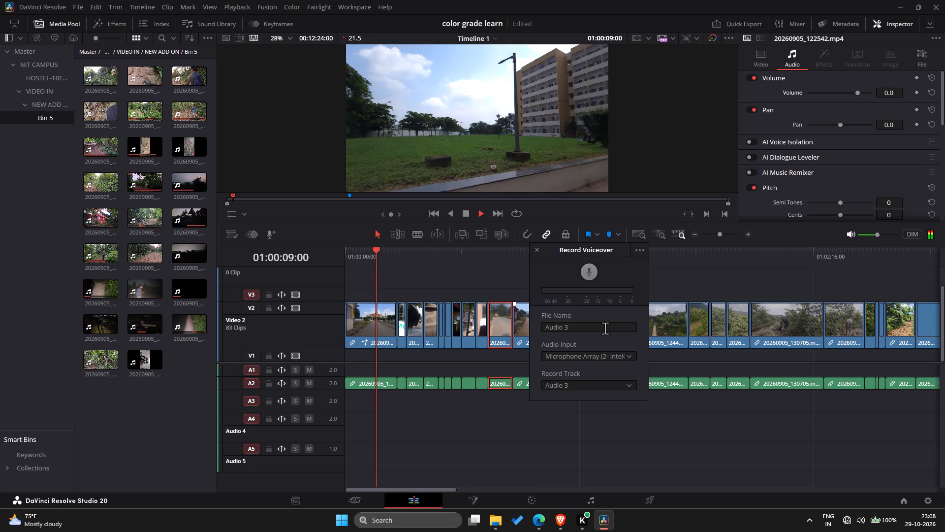
Open the text editing options for the voiceover file name Audio 3.
{"action": "right_click", "coordinate": [605, 328]}
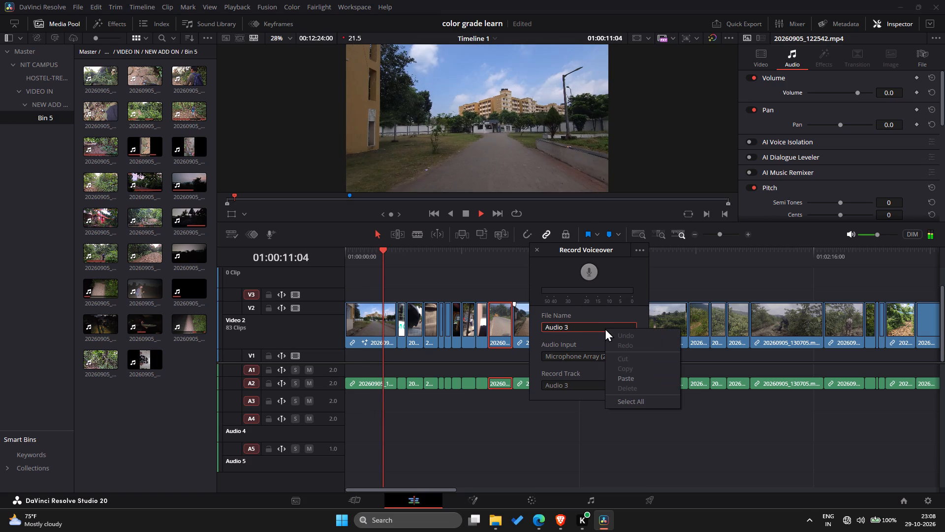
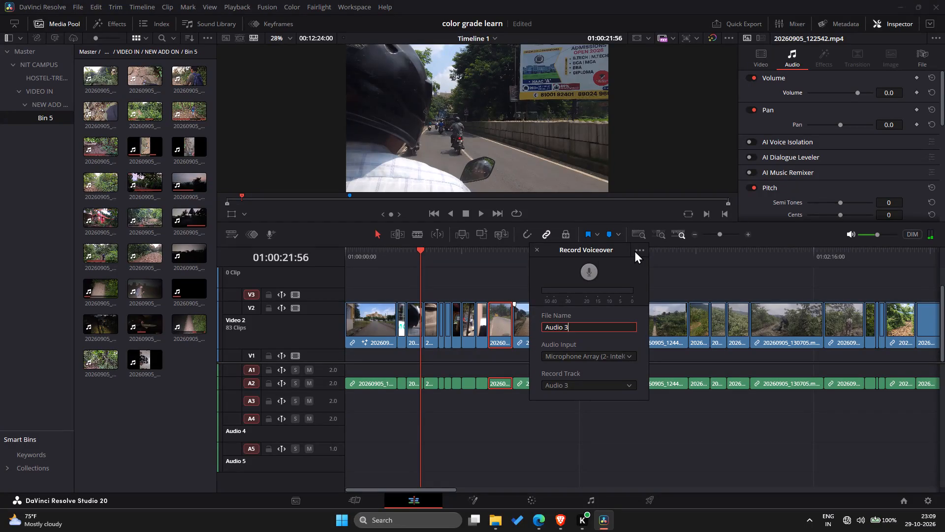
Close the Record Voiceover window.
{"action": "left_click", "coordinate": [532, 251]}
{"action": "left_click", "coordinate": [537, 250]}
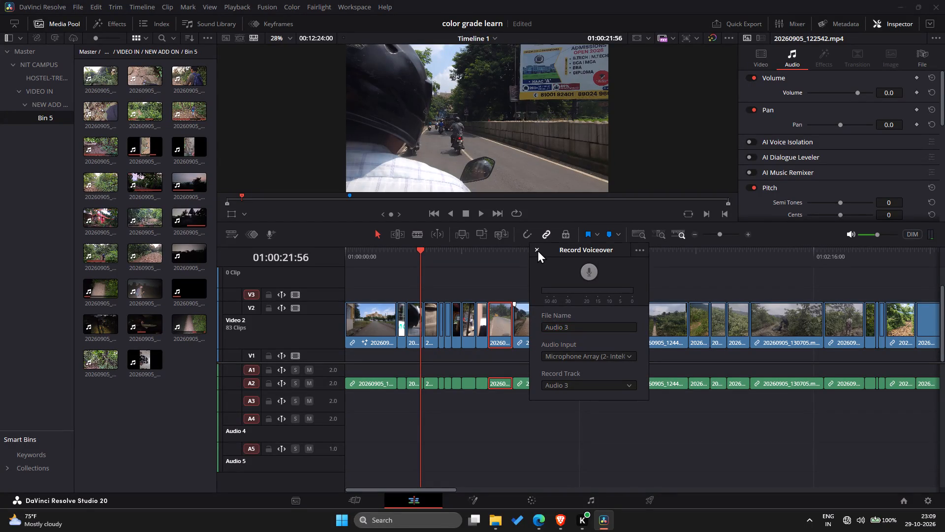
Browse the NEW ADD ON bin's contents, ending with the NIT CAMPUS bin open.
{"action": "left_click", "coordinate": [44, 101]}
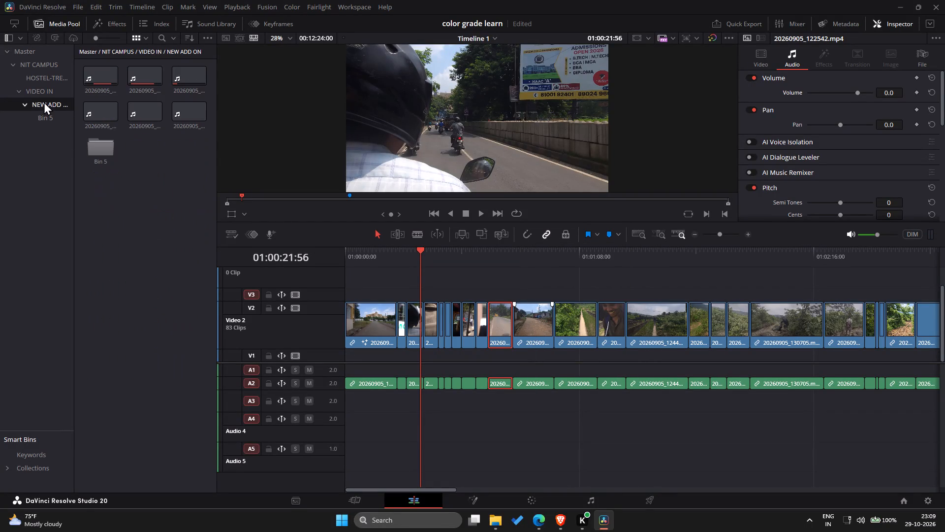
{"action": "left_click", "coordinate": [43, 72]}
{"action": "left_click", "coordinate": [39, 60]}
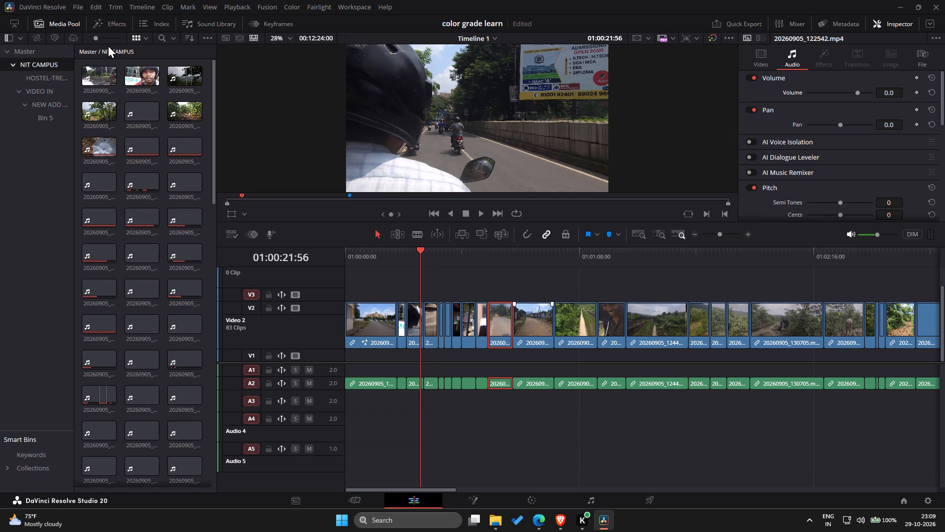
View the Sound Library and return to the Media Pool.
{"action": "left_click", "coordinate": [192, 16]}
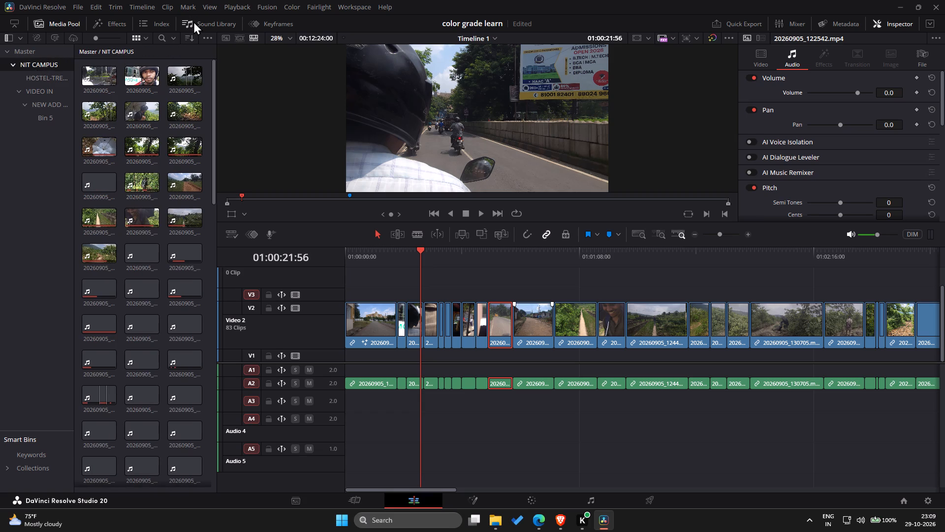
{"action": "left_click", "coordinate": [193, 21]}
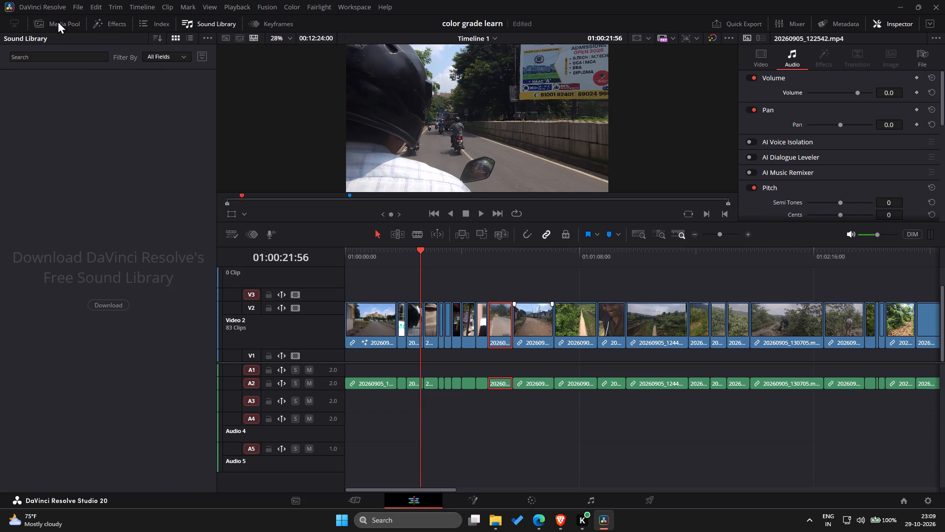
{"action": "left_click", "coordinate": [58, 21]}
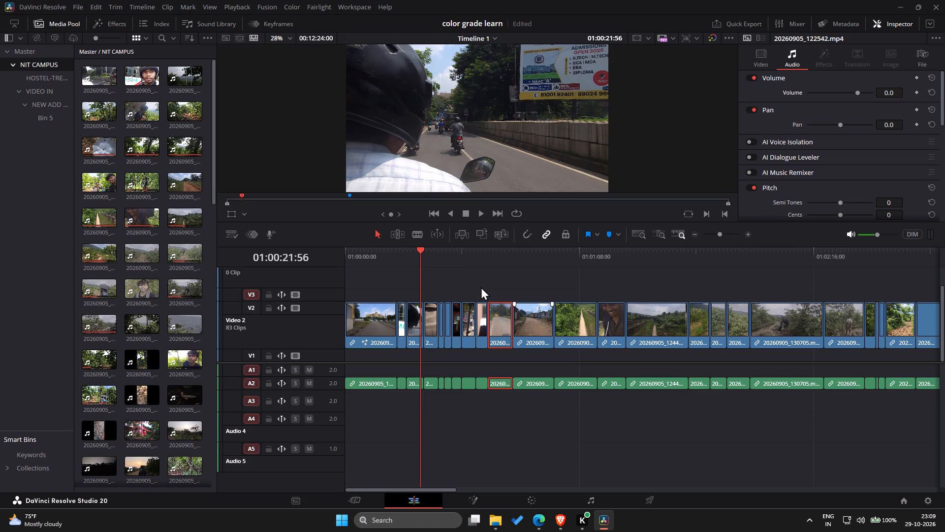
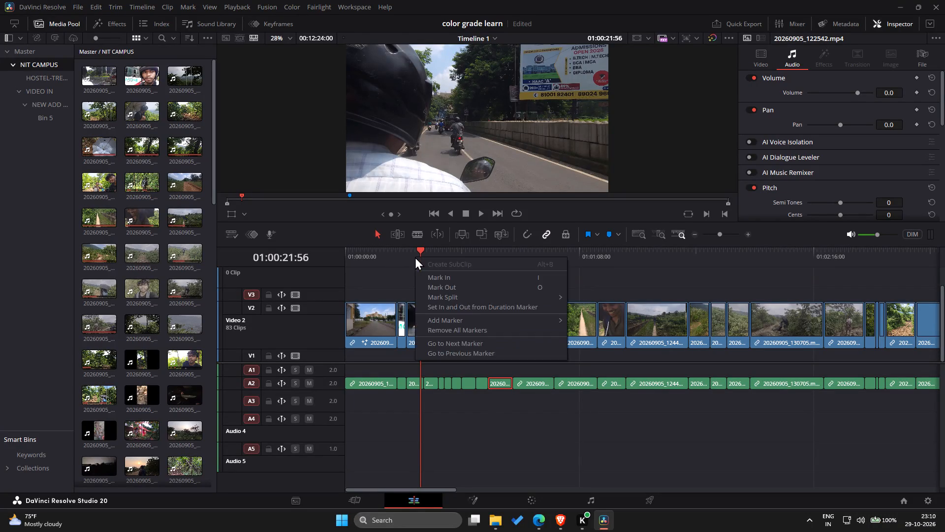
Scrub through the first minute of Timeline 1 to review its clips, ending at about 01:00:35:09.
{"action": "left_click_drag", "start_coordinate": [415, 257], "coordinate": [404, 252]}
{"action": "left_click", "coordinate": [404, 252]}
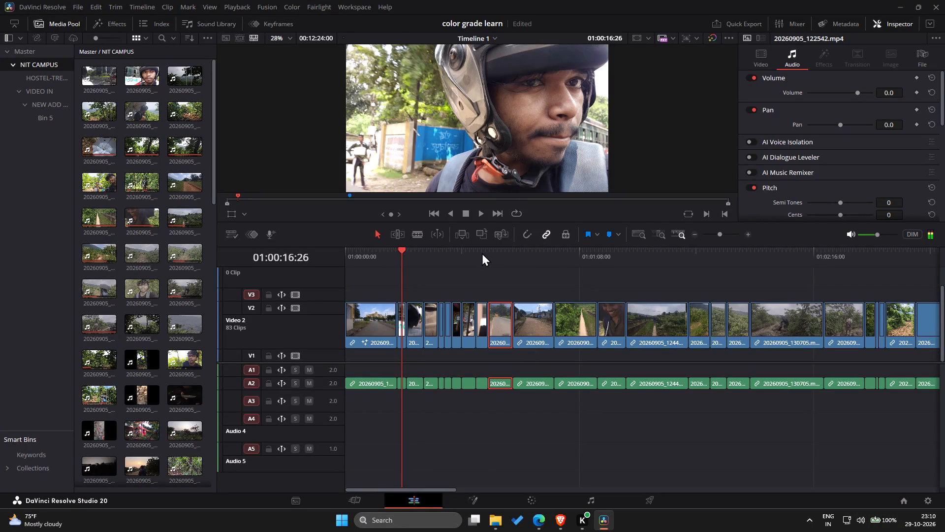
{"action": "double_click", "coordinate": [482, 253]}
{"action": "left_click_drag", "start_coordinate": [482, 253], "coordinate": [465, 255]}
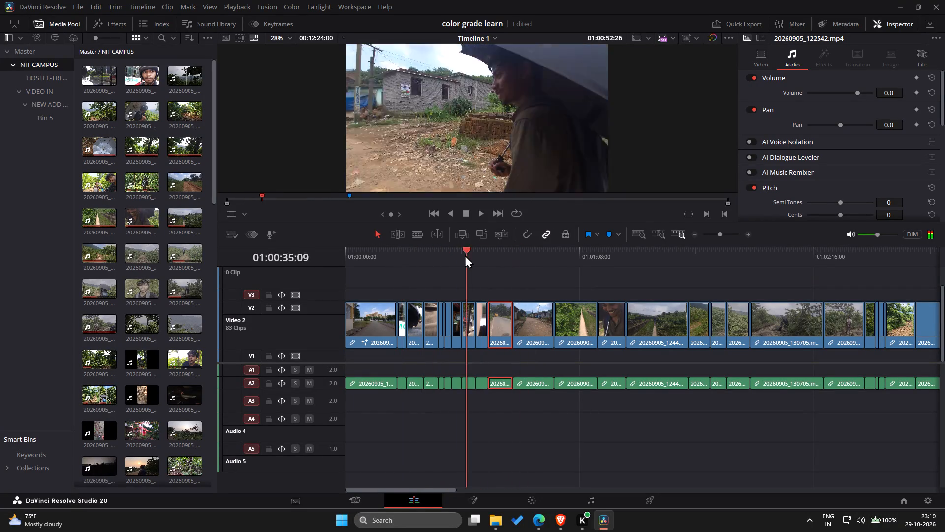
{"action": "left_click_drag", "start_coordinate": [465, 255], "coordinate": [514, 238]}
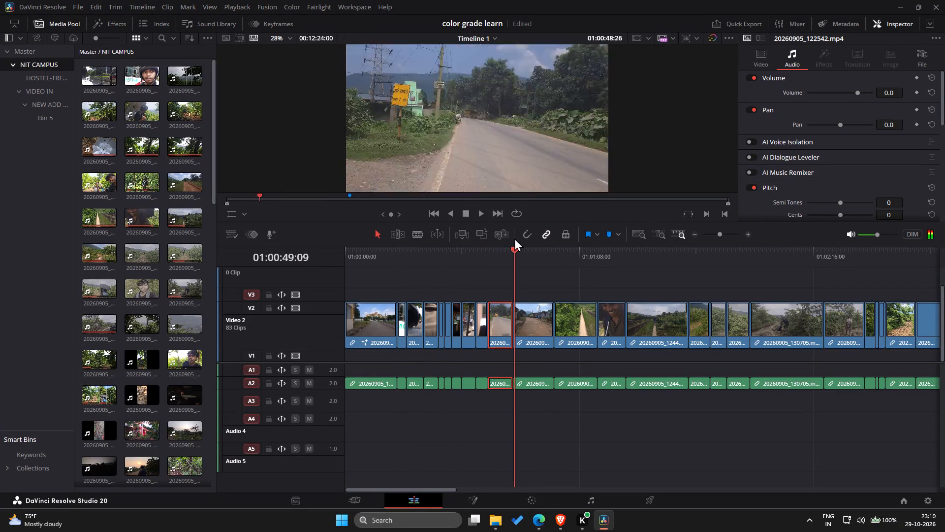
{"action": "left_click_drag", "start_coordinate": [514, 238], "coordinate": [494, 232]}
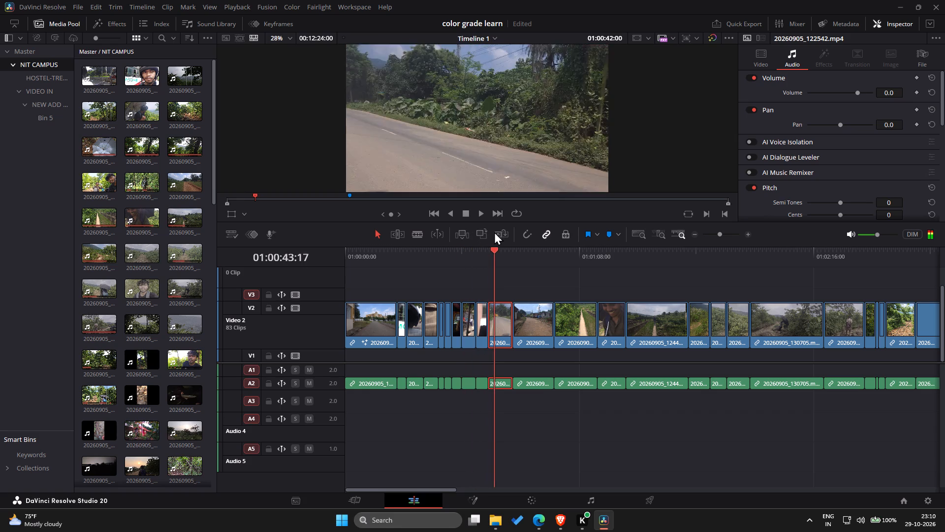
{"action": "left_click_drag", "start_coordinate": [494, 232], "coordinate": [473, 228]}
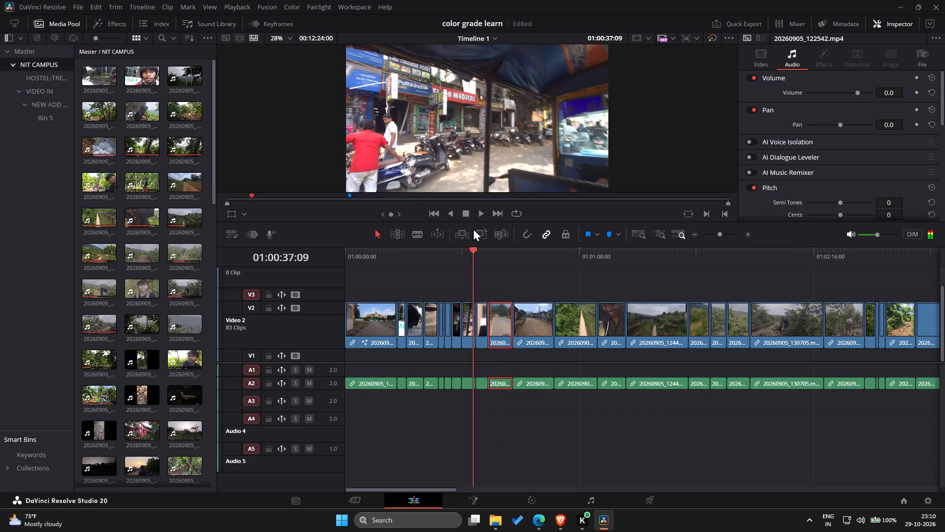
{"action": "left_click_drag", "start_coordinate": [473, 228], "coordinate": [462, 228]}
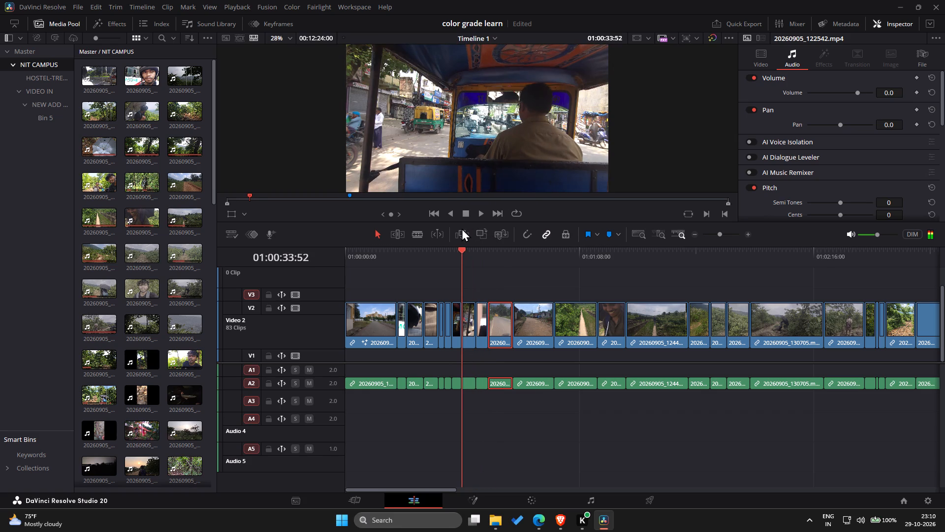
{"action": "left_click_drag", "start_coordinate": [462, 228], "coordinate": [443, 225]}
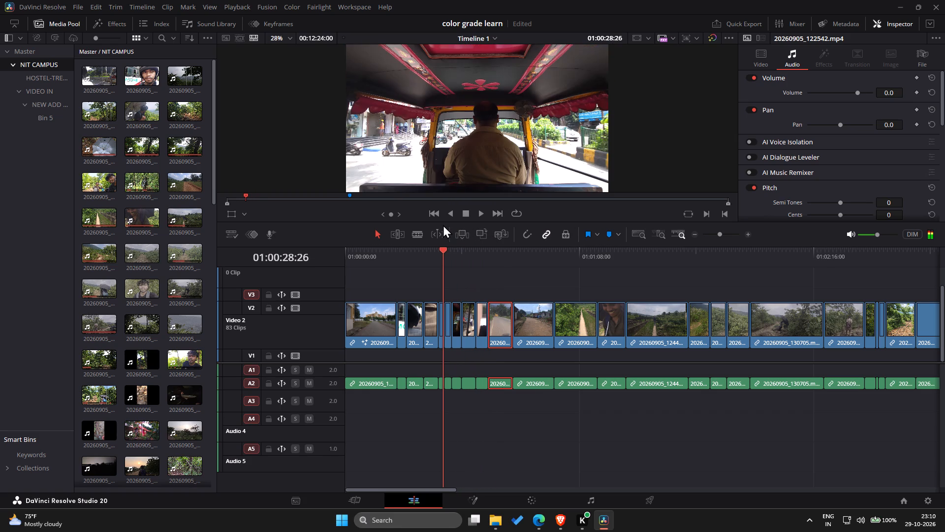
{"action": "left_click_drag", "start_coordinate": [443, 225], "coordinate": [485, 232]}
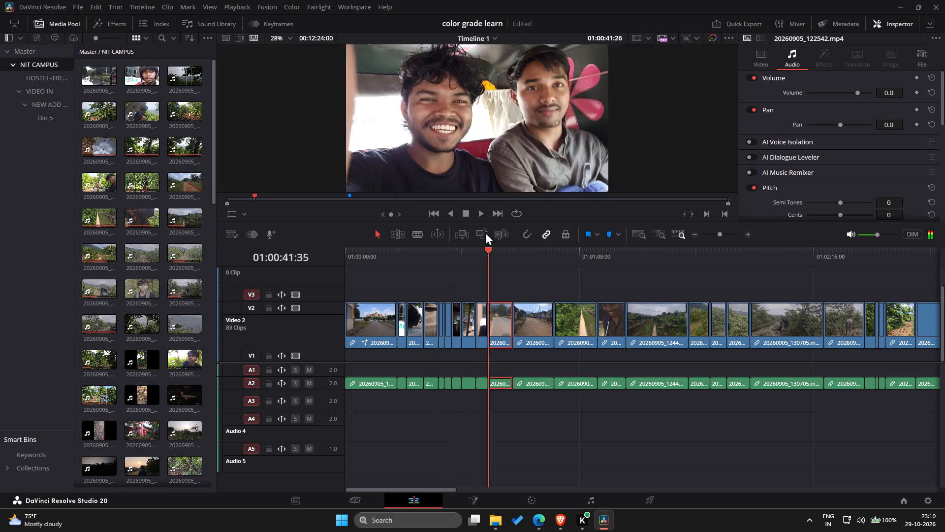
{"action": "left_click_drag", "start_coordinate": [485, 232], "coordinate": [467, 235]}
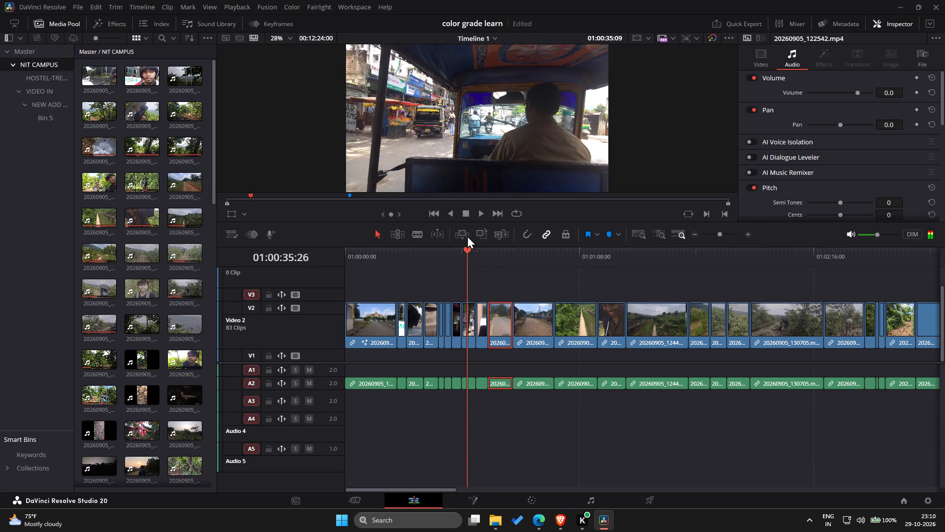
{"action": "left_click_drag", "start_coordinate": [467, 235], "coordinate": [466, 236]}
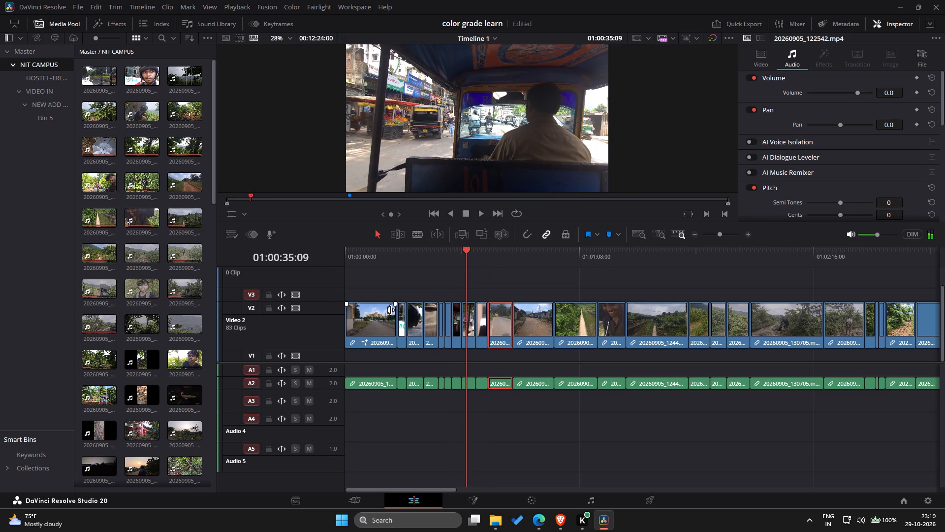
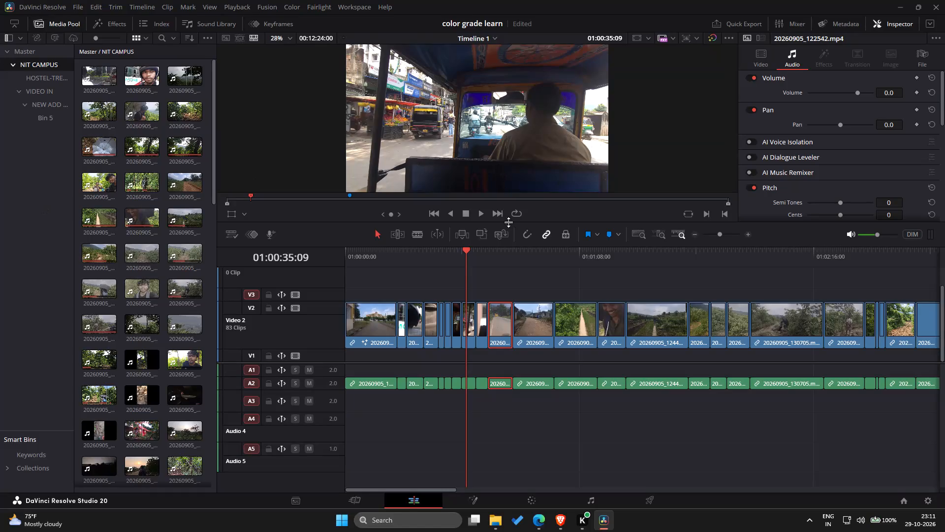
Scrub back and forth through the first 50 seconds of Timeline 1 to review the auto-rickshaw and motorbike clips.
{"action": "left_click_drag", "start_coordinate": [485, 262], "coordinate": [457, 271]}
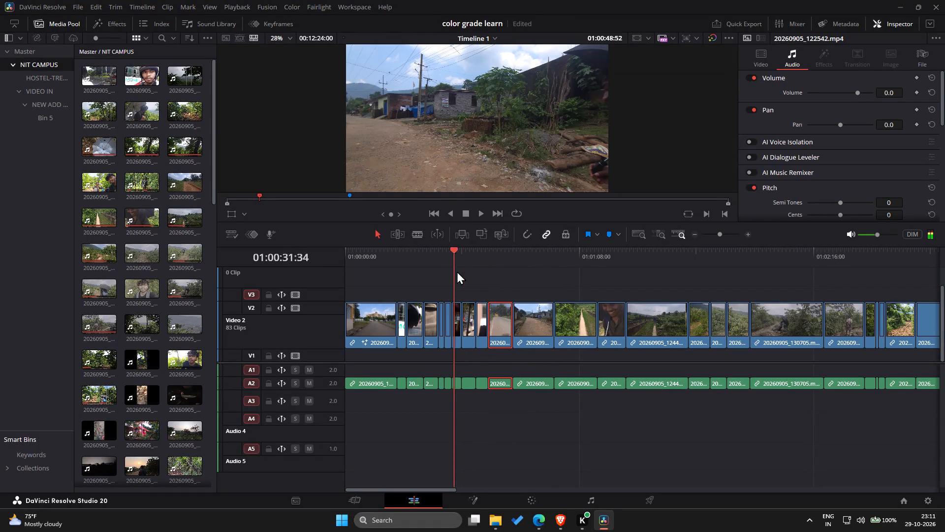
{"action": "left_click_drag", "start_coordinate": [457, 271], "coordinate": [189, 531]}
{"action": "right_click_drag", "start_coordinate": [513, 249], "coordinate": [445, 257]}
{"action": "right_click_drag", "start_coordinate": [445, 258], "coordinate": [189, 531]}
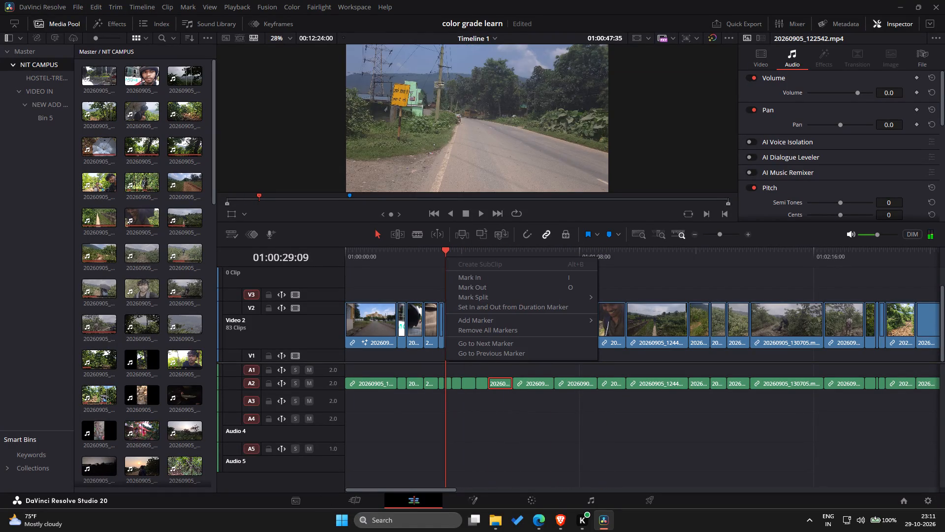
{"action": "right_click_drag", "start_coordinate": [189, 531], "coordinate": [65, 531]}
{"action": "left_click_drag", "start_coordinate": [189, 531], "coordinate": [363, 342]}
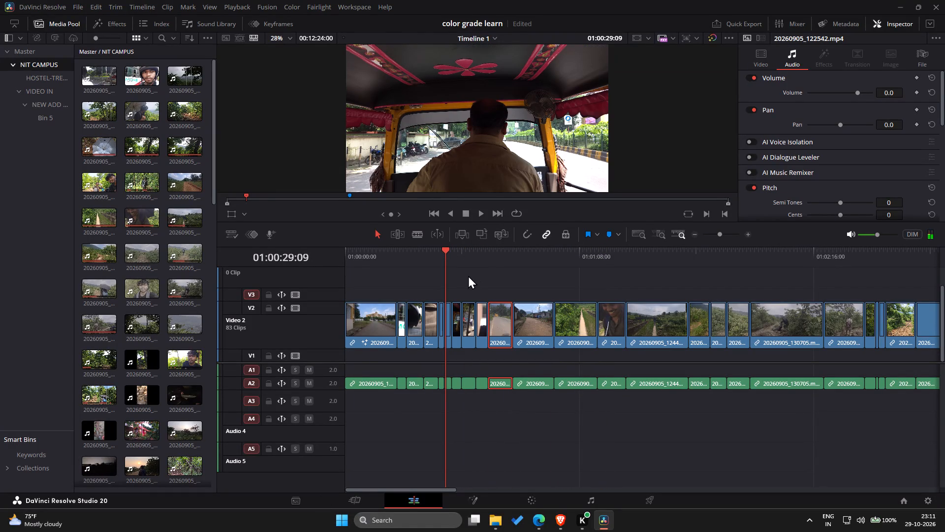
{"action": "left_click_drag", "start_coordinate": [468, 275], "coordinate": [438, 269]}
{"action": "left_click_drag", "start_coordinate": [374, 243], "coordinate": [376, 235]}
{"action": "left_click_drag", "start_coordinate": [376, 235], "coordinate": [375, 231]}
{"action": "left_click_drag", "start_coordinate": [375, 231], "coordinate": [446, 259]}
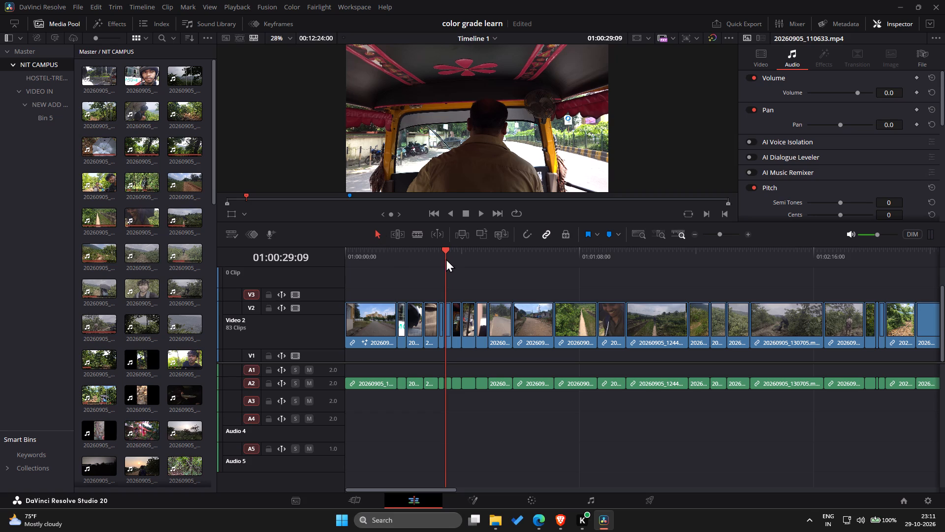
{"action": "left_click_drag", "start_coordinate": [446, 259], "coordinate": [449, 259]}
{"action": "left_click_drag", "start_coordinate": [449, 259], "coordinate": [424, 262]}
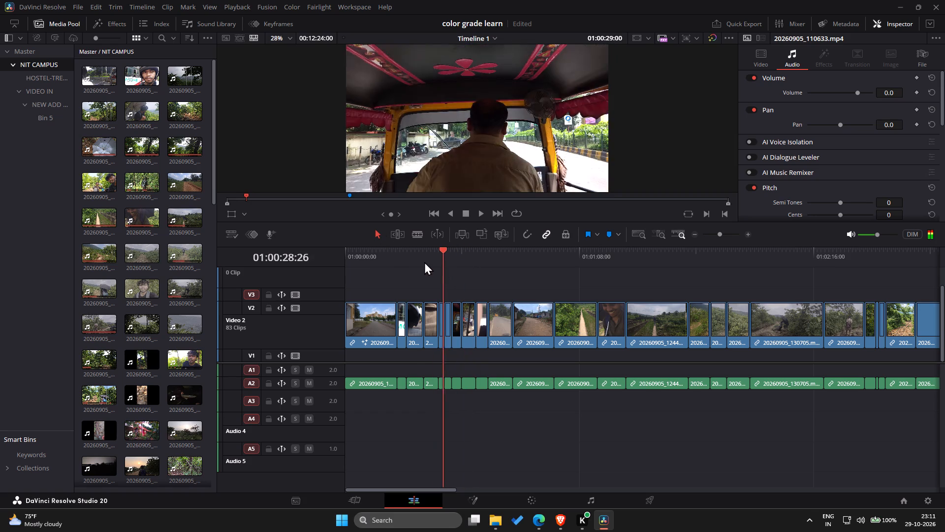
{"action": "left_click_drag", "start_coordinate": [424, 262], "coordinate": [407, 264]}
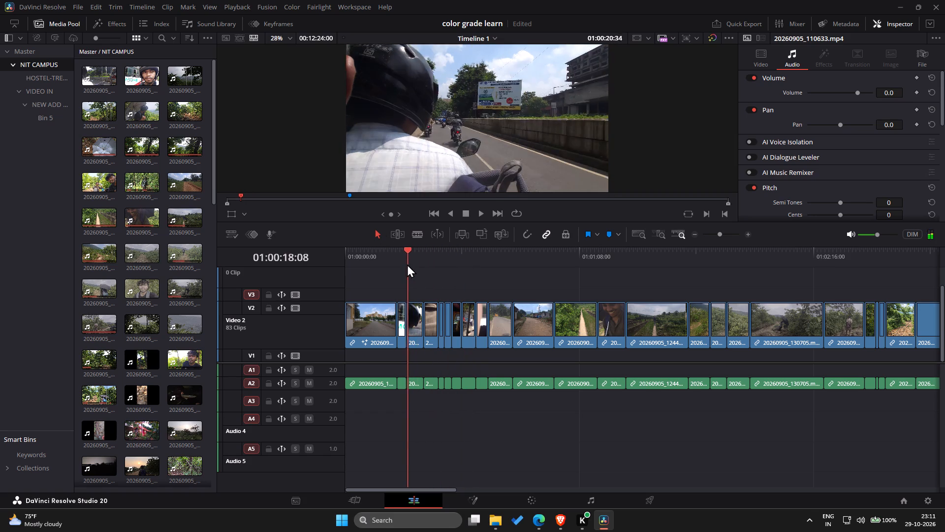
{"action": "left_click_drag", "start_coordinate": [407, 264], "coordinate": [409, 268]}
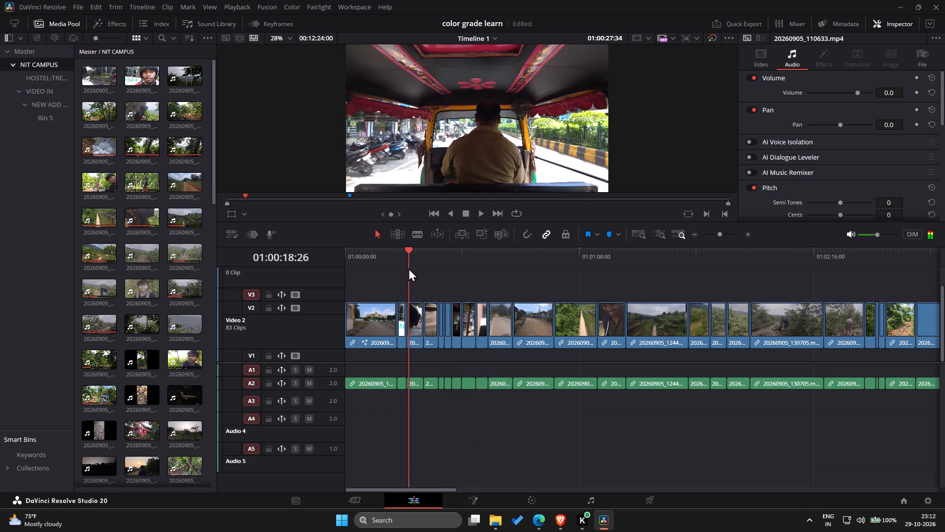
{"action": "left_click_drag", "start_coordinate": [409, 268], "coordinate": [479, 276]}
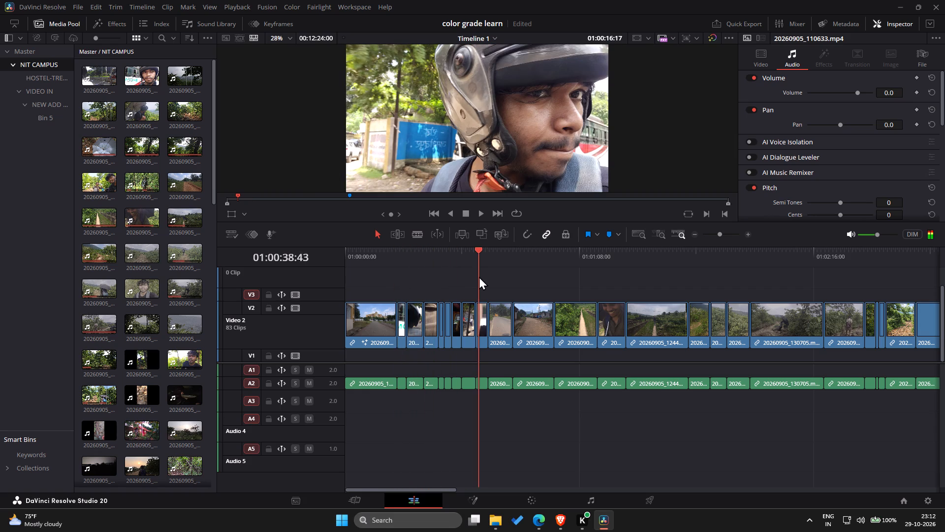
Turn the timeline monitoring volume down to its minimum.
{"action": "left_click_drag", "start_coordinate": [875, 233], "coordinate": [800, 239]}
Scrub between about 01:00:33 and 01:01:26 to review the road and field clips, stopping at 01:00:57:09 on the dirt-road clip.
{"action": "left_click_drag", "start_coordinate": [581, 270], "coordinate": [603, 265]}
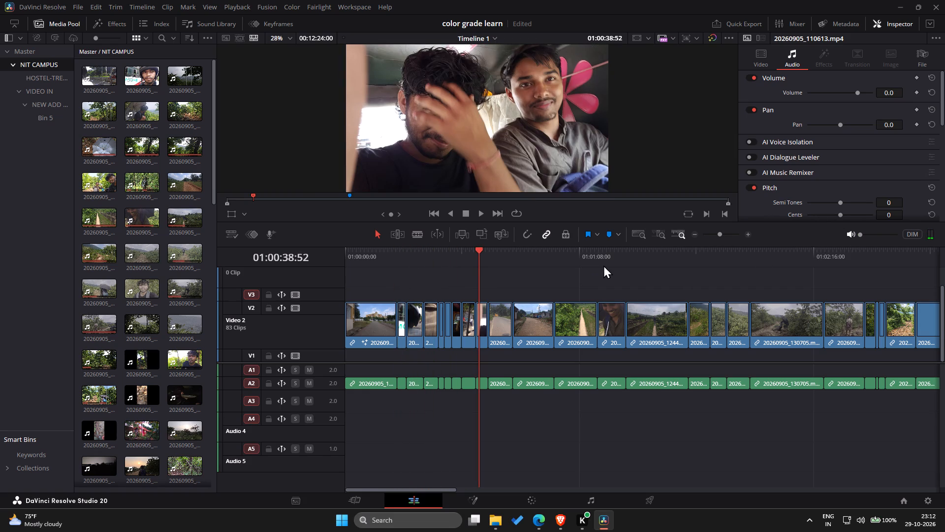
{"action": "left_click_drag", "start_coordinate": [597, 259], "coordinate": [566, 249]}
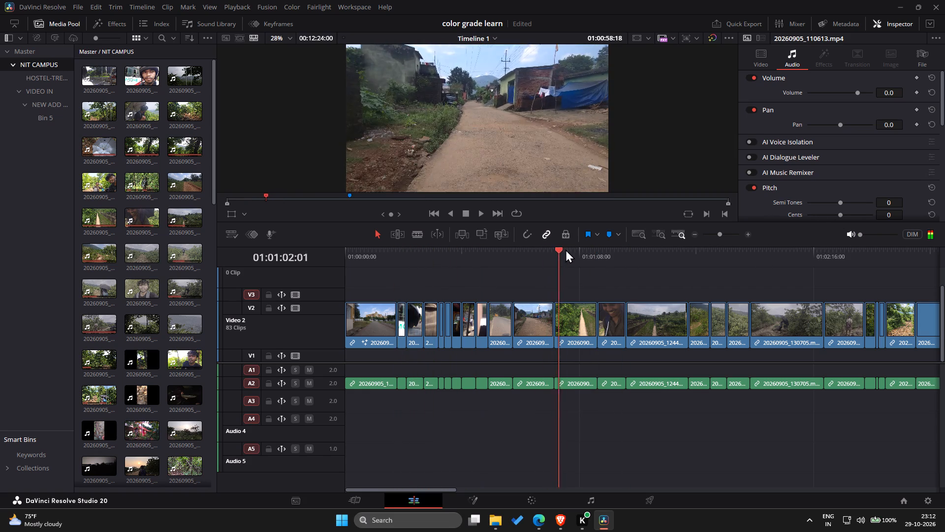
{"action": "left_click_drag", "start_coordinate": [566, 249], "coordinate": [572, 260]}
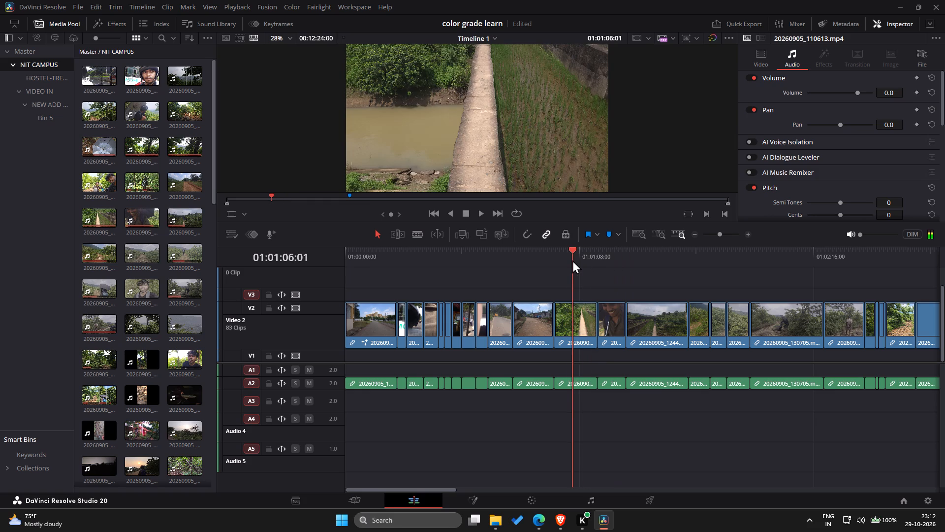
{"action": "left_click_drag", "start_coordinate": [572, 260], "coordinate": [577, 261]}
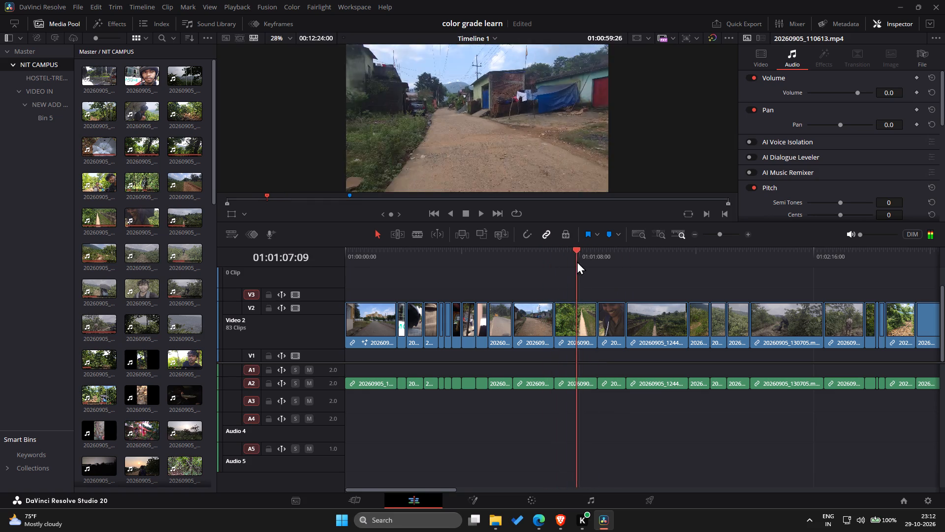
{"action": "left_click_drag", "start_coordinate": [577, 261], "coordinate": [548, 269]}
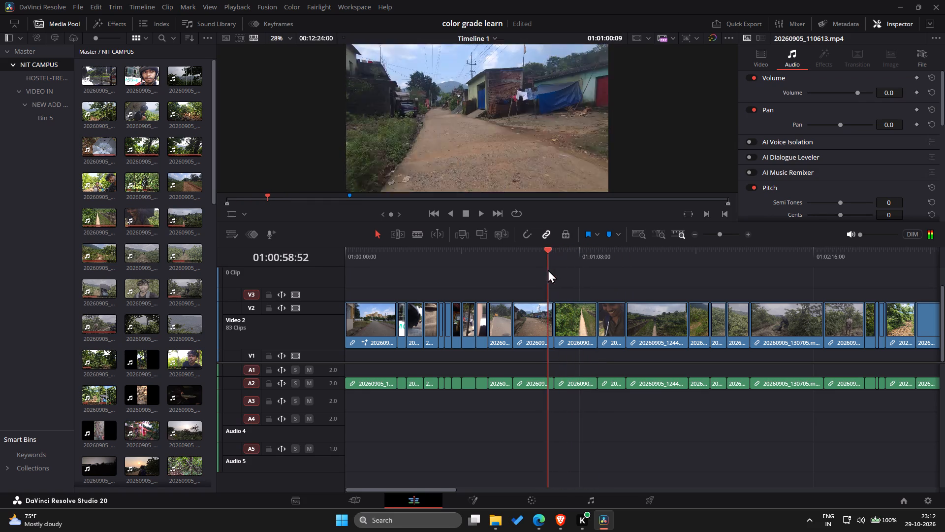
{"action": "left_click_drag", "start_coordinate": [548, 269], "coordinate": [568, 273]}
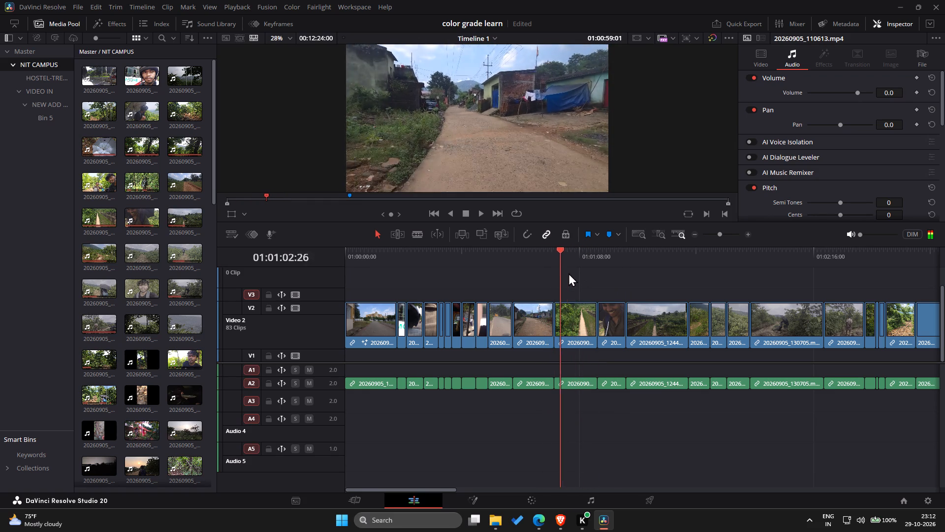
{"action": "left_click_drag", "start_coordinate": [568, 273], "coordinate": [556, 275]}
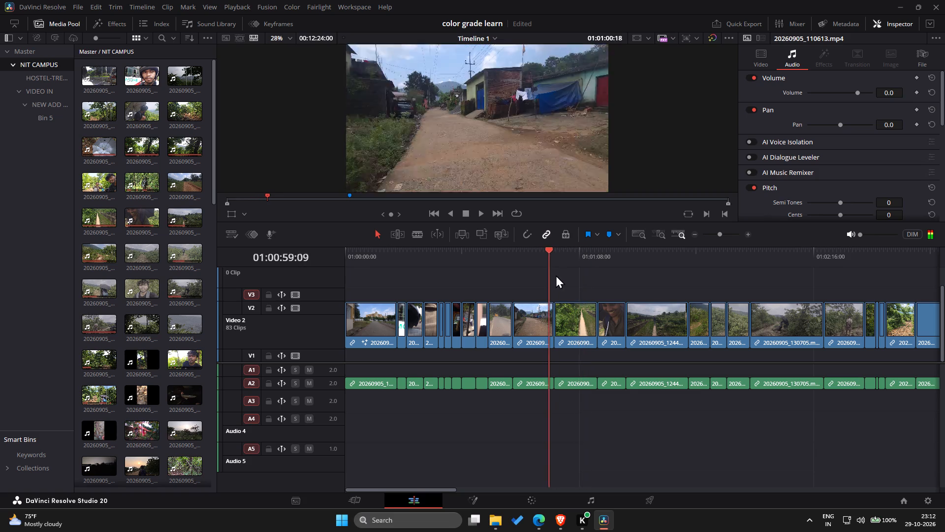
{"action": "left_click_drag", "start_coordinate": [556, 275], "coordinate": [547, 266]}
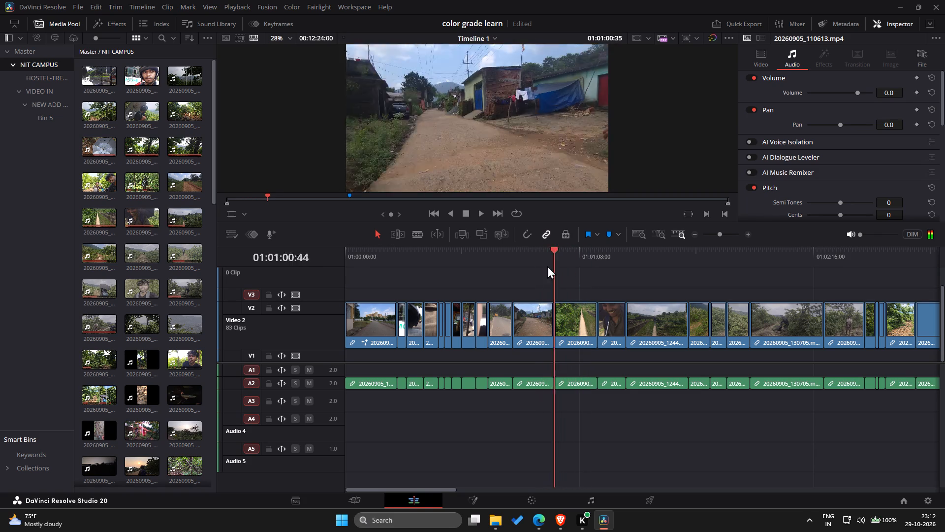
{"action": "left_click_drag", "start_coordinate": [547, 266], "coordinate": [539, 265]}
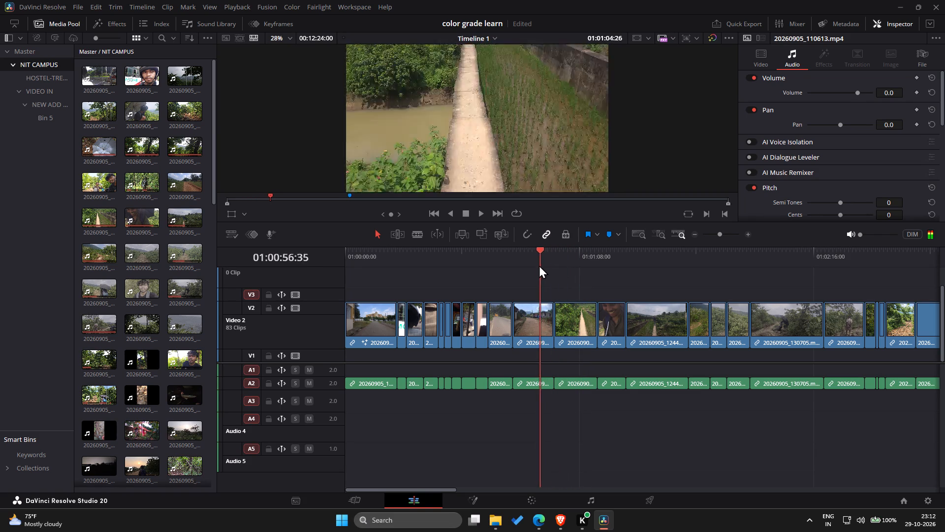
{"action": "left_click_drag", "start_coordinate": [539, 265], "coordinate": [540, 264]}
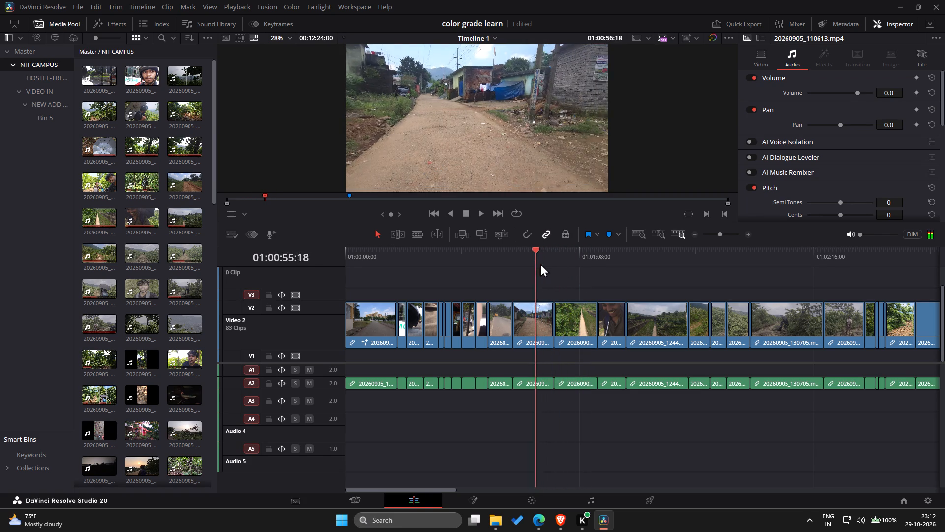
{"action": "left_click_drag", "start_coordinate": [540, 264], "coordinate": [565, 257]}
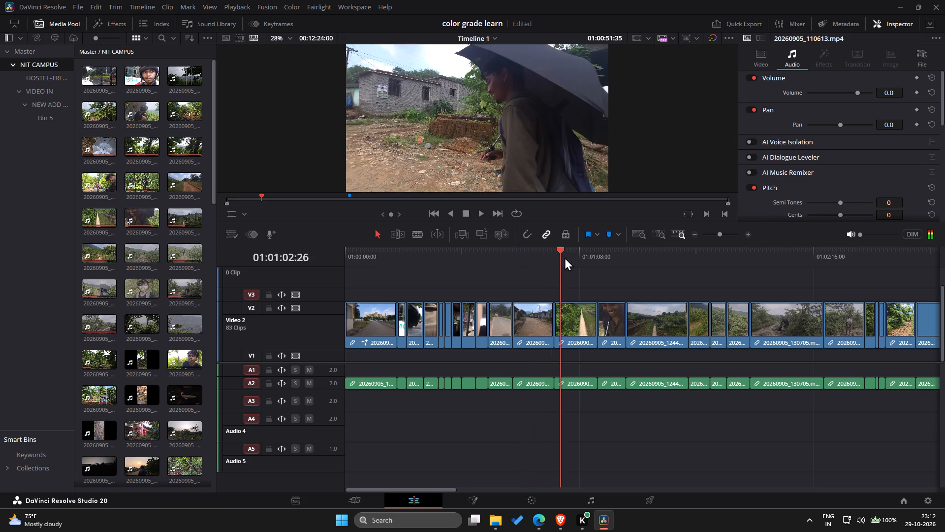
{"action": "left_click_drag", "start_coordinate": [565, 257], "coordinate": [526, 277]}
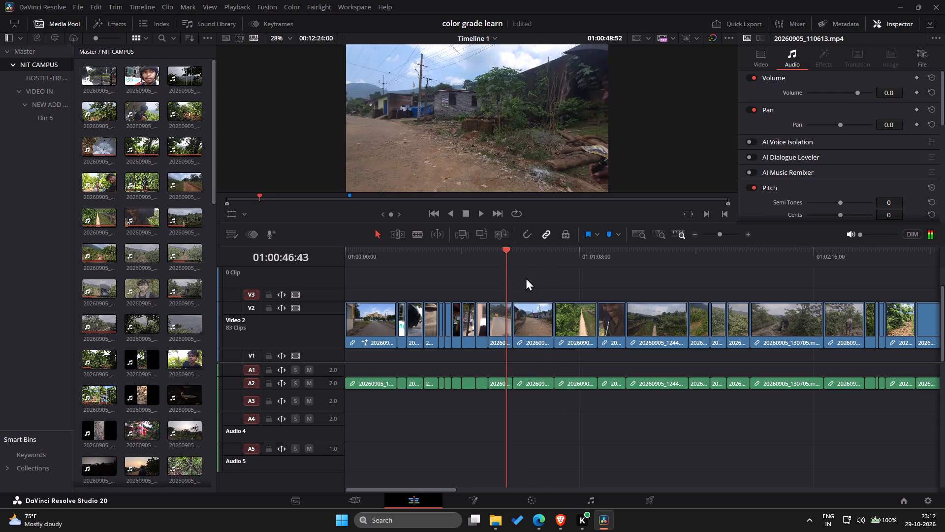
{"action": "left_click_drag", "start_coordinate": [526, 277], "coordinate": [645, 265]}
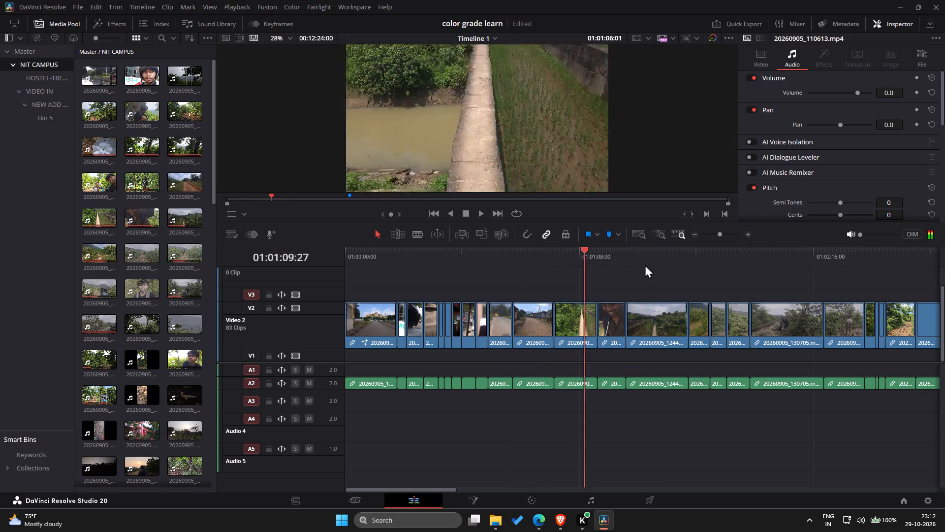
{"action": "left_click_drag", "start_coordinate": [645, 265], "coordinate": [596, 255]}
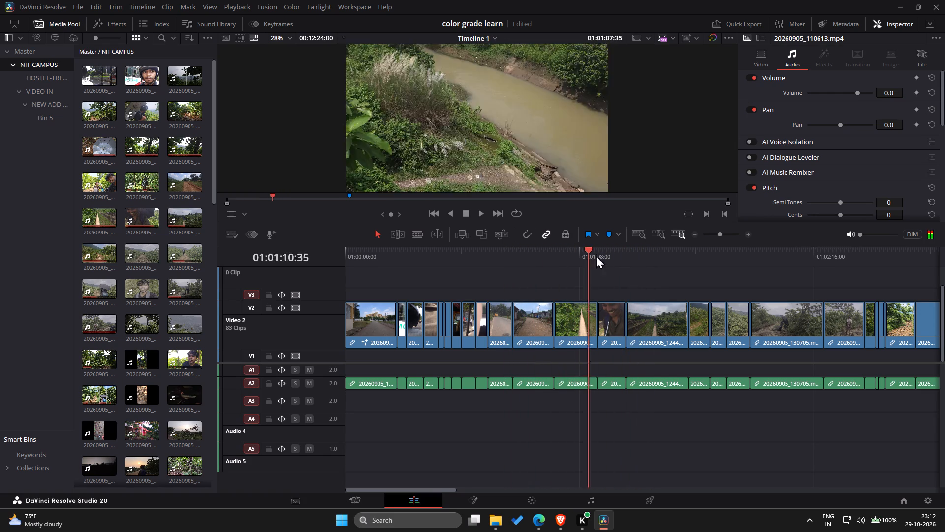
{"action": "left_click_drag", "start_coordinate": [596, 255], "coordinate": [619, 248]}
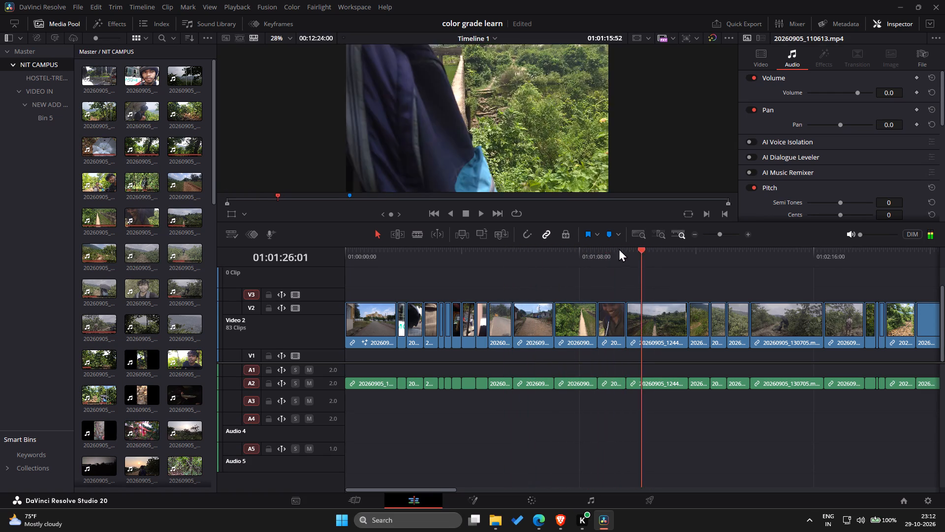
{"action": "left_click_drag", "start_coordinate": [619, 248], "coordinate": [607, 210]}
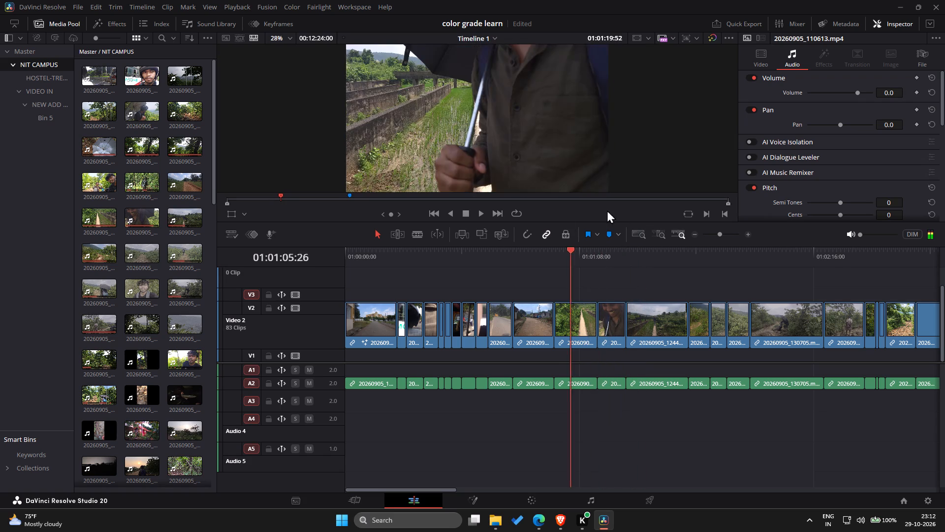
{"action": "left_click_drag", "start_coordinate": [607, 210], "coordinate": [458, 191]}
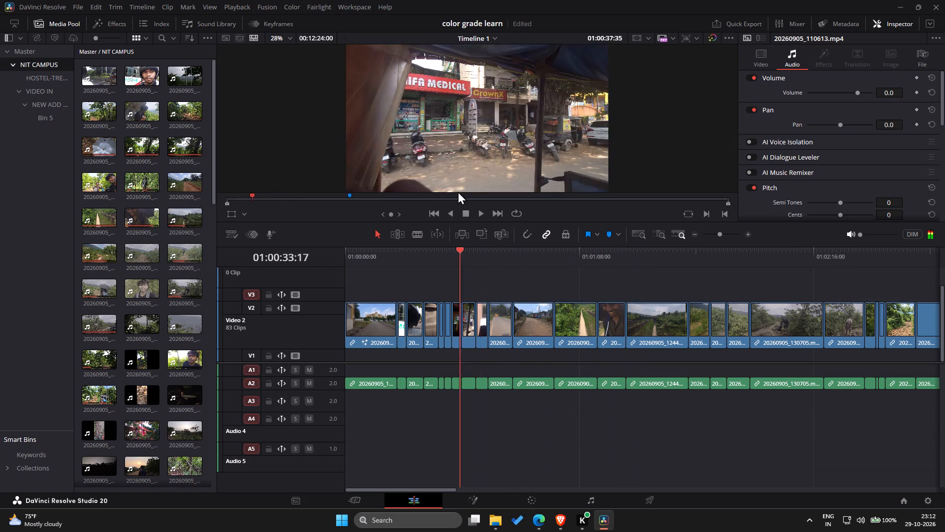
{"action": "left_click_drag", "start_coordinate": [458, 191], "coordinate": [511, 223]}
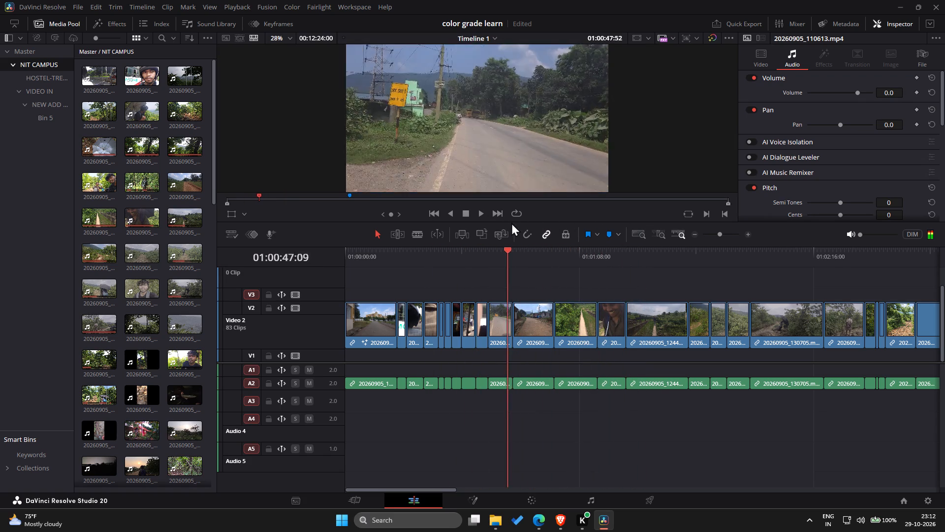
{"action": "left_click_drag", "start_coordinate": [511, 223], "coordinate": [542, 217]}
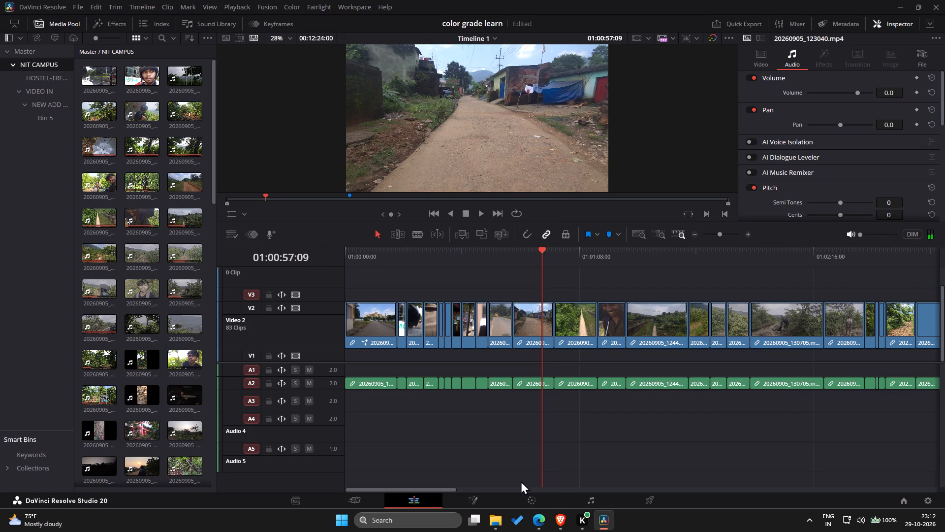
Switch to the Color page with the dirt-road clip at 01:00:57:09 as the current clip.
{"action": "left_click", "coordinate": [530, 504]}
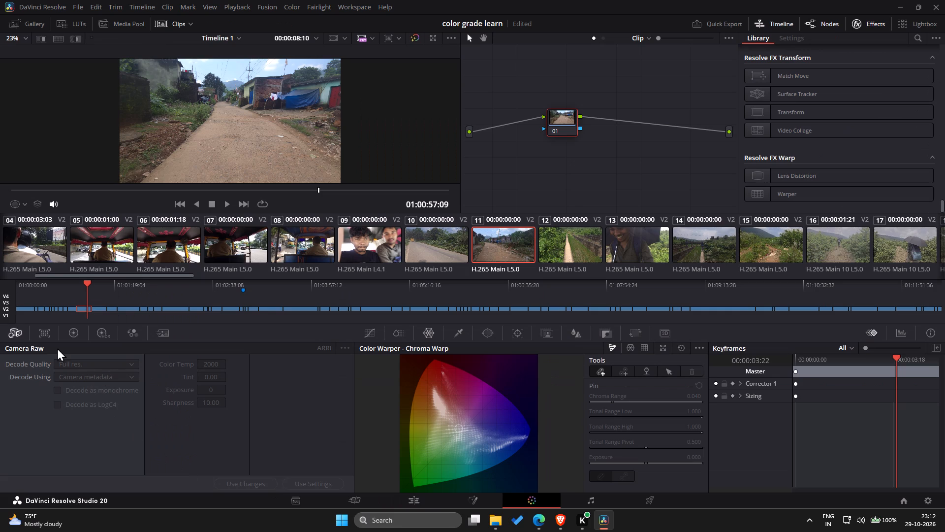
Look through the Color Match, Primaries and High Dynamic Range palettes, ending on Primaries - Color Bars.
{"action": "left_click", "coordinate": [47, 333]}
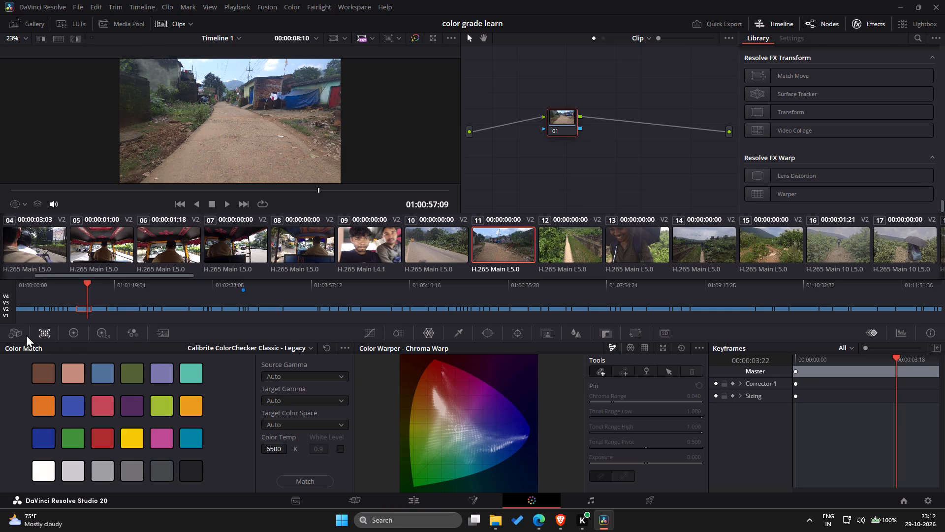
{"action": "left_click", "coordinate": [26, 334]}
{"action": "left_click", "coordinate": [46, 334]}
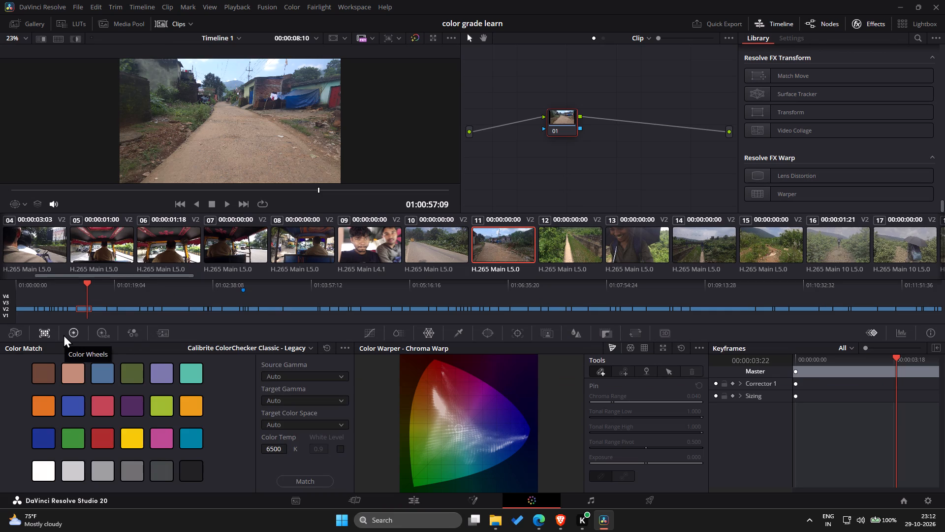
{"action": "left_click", "coordinate": [63, 334]}
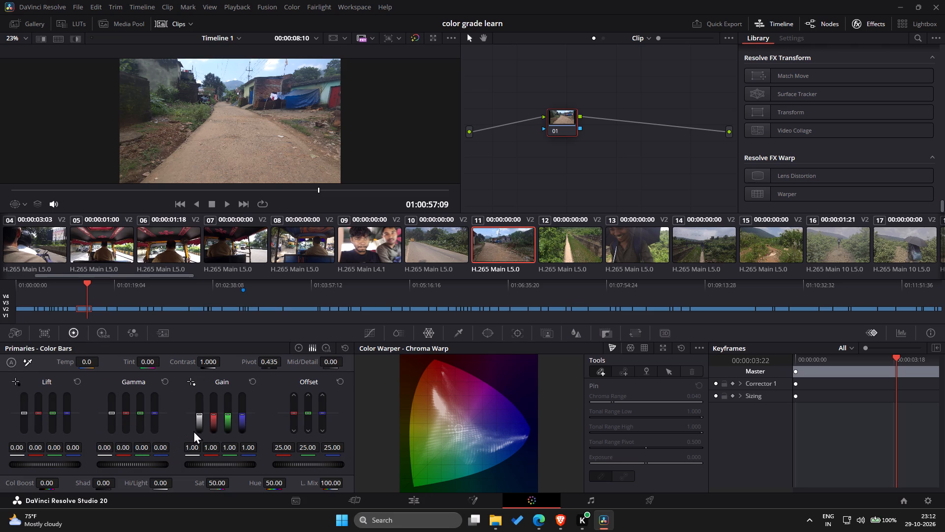
{"action": "left_click", "coordinate": [101, 335]}
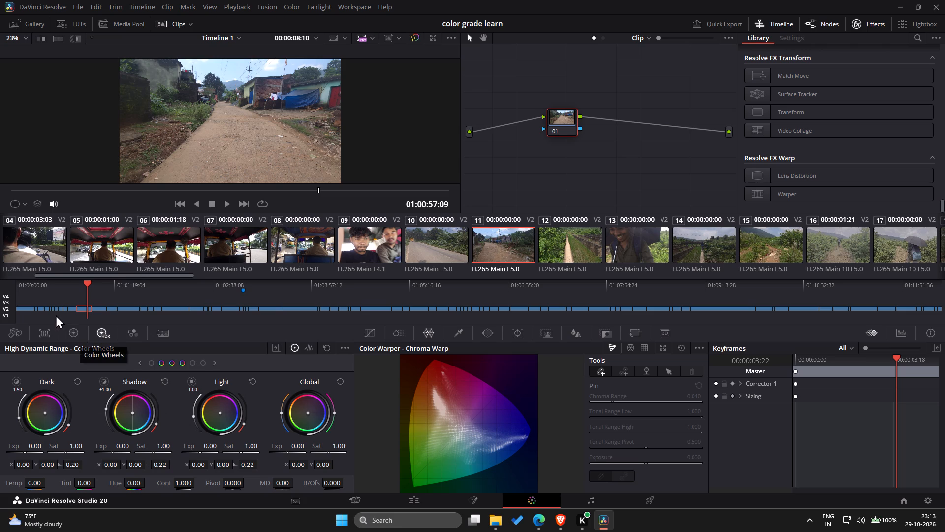
{"action": "left_click", "coordinate": [73, 333]}
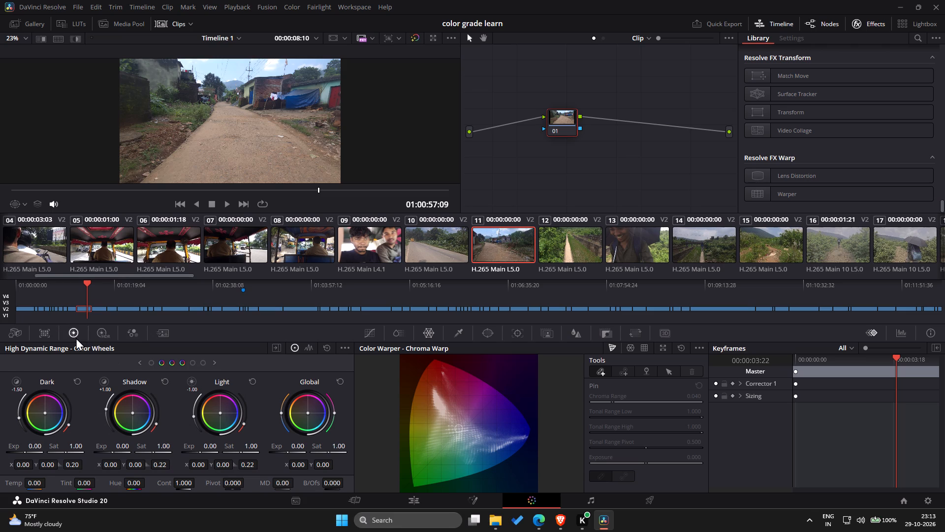
{"action": "left_click", "coordinate": [68, 347]}
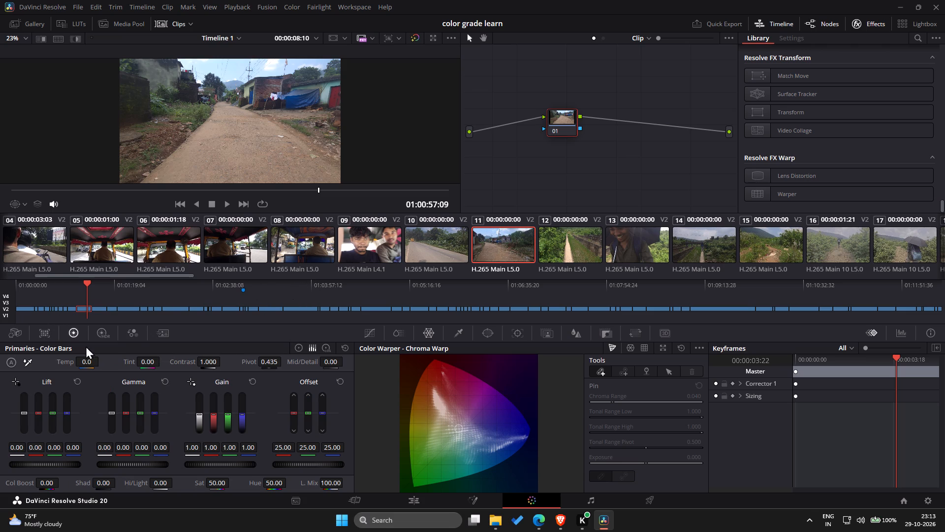
Apply the automatic colour balance to the dirt-road clip in Primaries.
{"action": "left_click", "coordinate": [12, 361]}
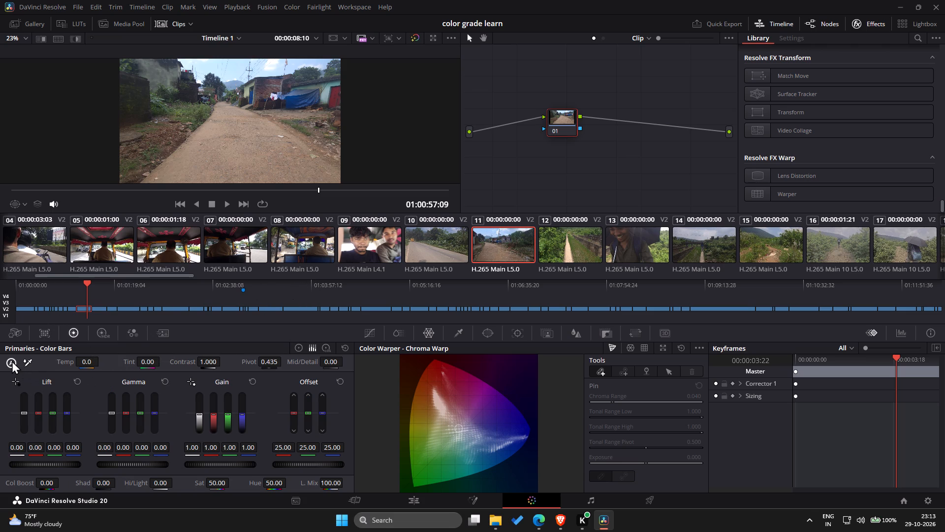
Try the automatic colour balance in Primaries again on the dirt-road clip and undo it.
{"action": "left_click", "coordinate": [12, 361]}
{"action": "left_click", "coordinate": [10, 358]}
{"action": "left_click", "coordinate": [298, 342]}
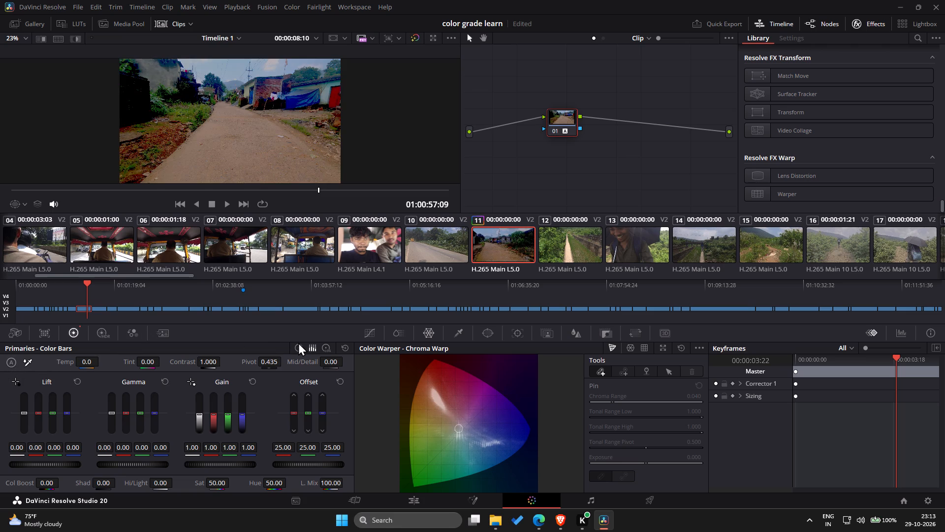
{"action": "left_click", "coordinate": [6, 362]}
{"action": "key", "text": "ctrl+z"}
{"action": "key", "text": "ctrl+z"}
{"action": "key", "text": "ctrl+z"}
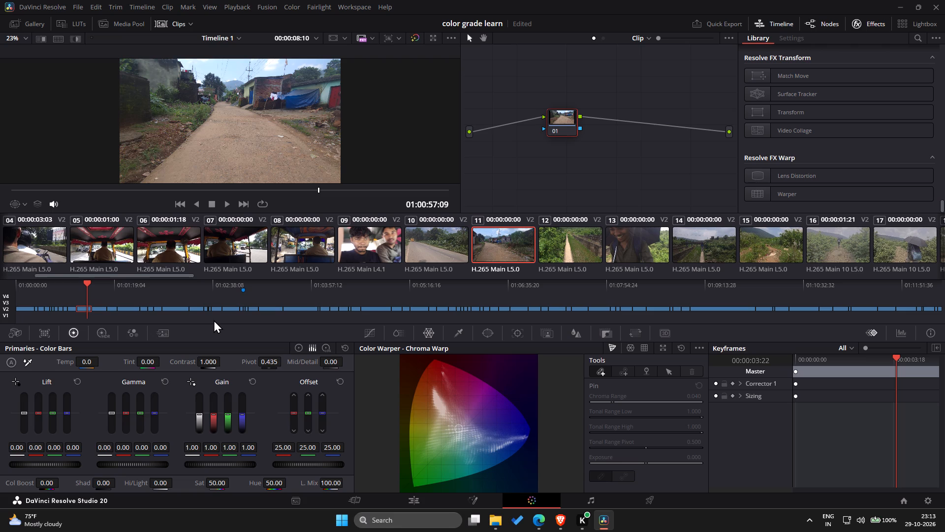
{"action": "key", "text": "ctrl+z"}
Compare the Color Bars, Color Wheels and Log Wheels views of Primaries, ending on Color Wheels.
{"action": "left_click", "coordinate": [299, 350]}
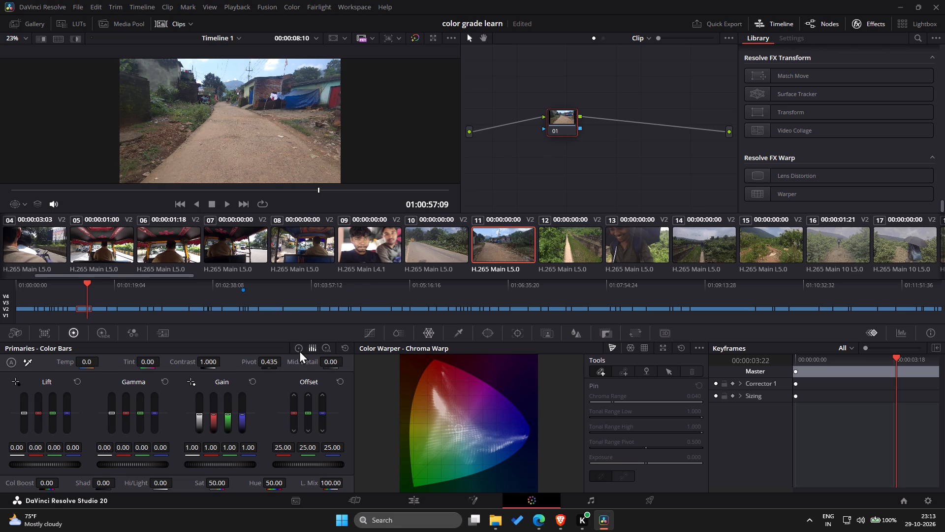
{"action": "left_click", "coordinate": [299, 350]}
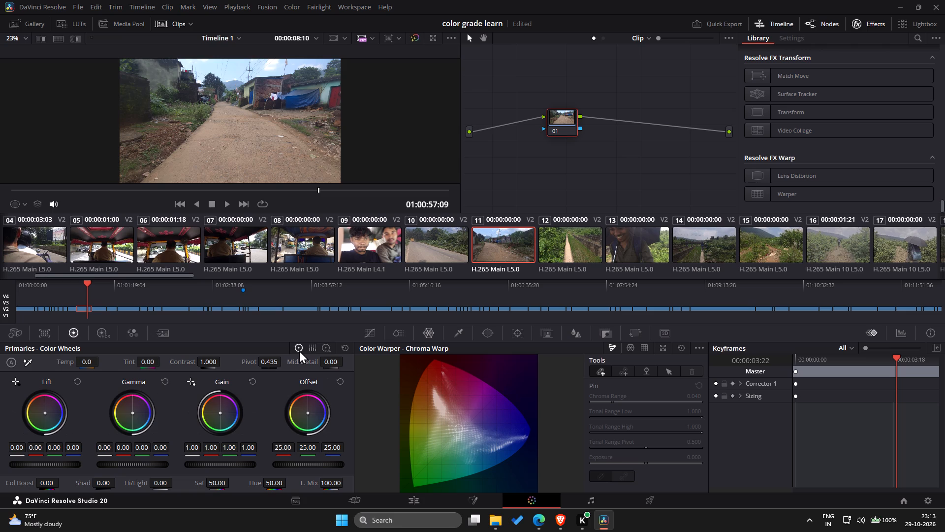
{"action": "left_click", "coordinate": [299, 348]}
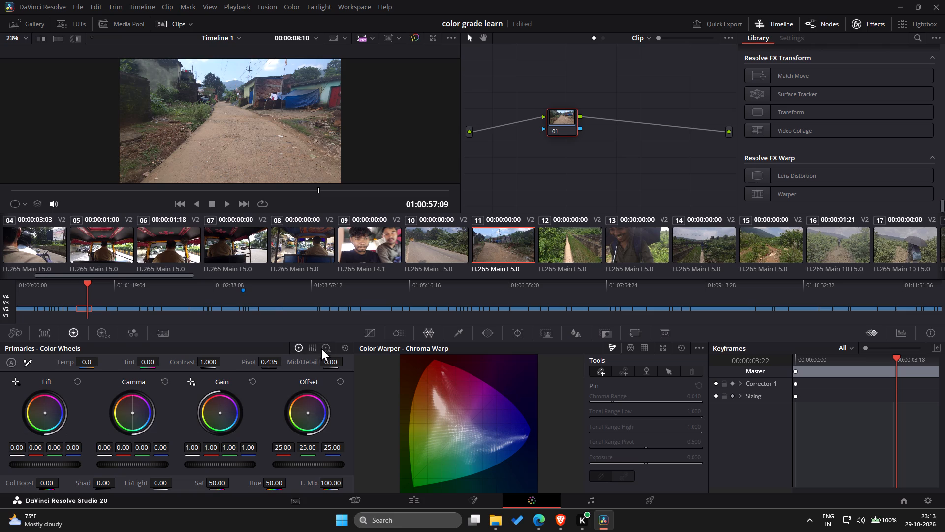
{"action": "left_click", "coordinate": [309, 346]}
{"action": "left_click", "coordinate": [326, 347]}
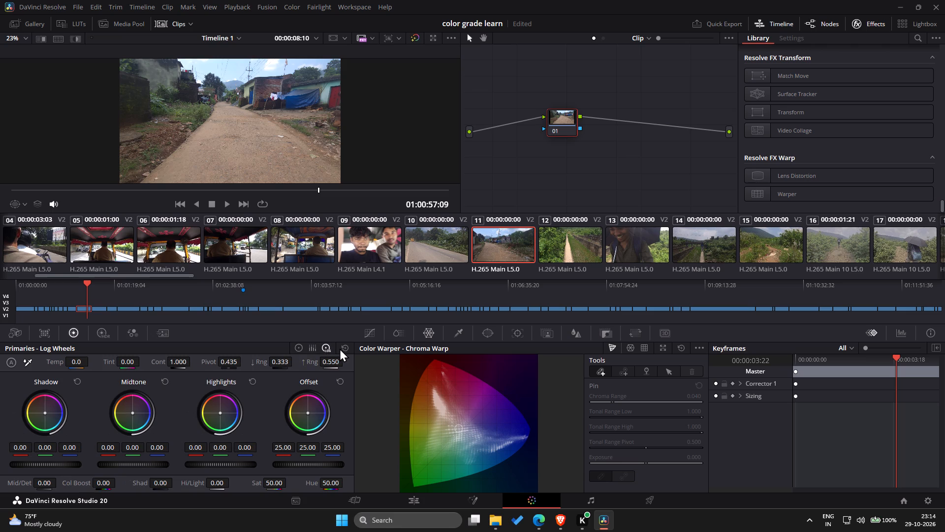
{"action": "left_click", "coordinate": [309, 347]}
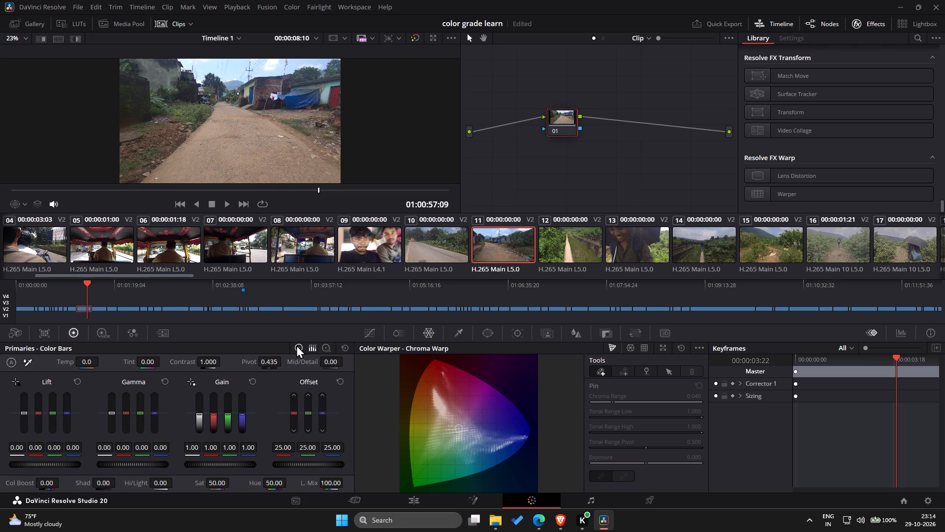
{"action": "left_click", "coordinate": [295, 345]}
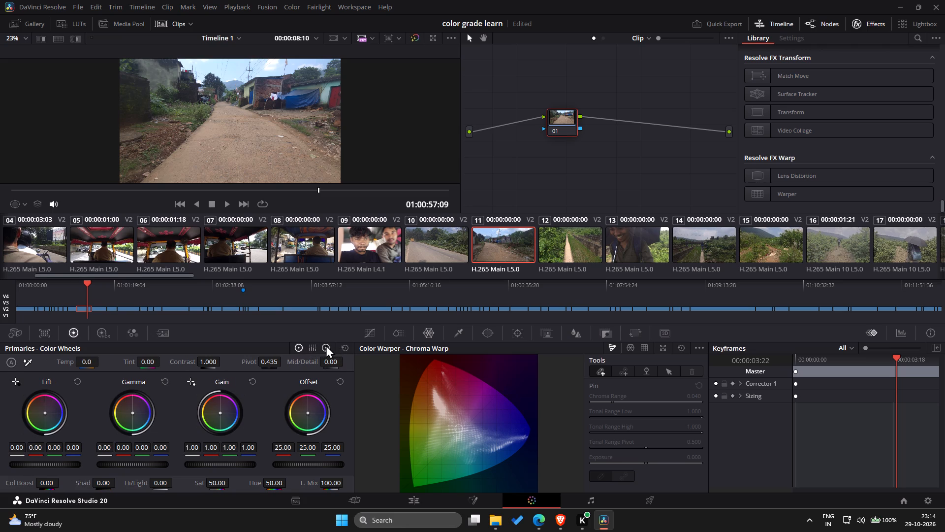
{"action": "left_click", "coordinate": [326, 345]}
{"action": "left_click", "coordinate": [341, 345]}
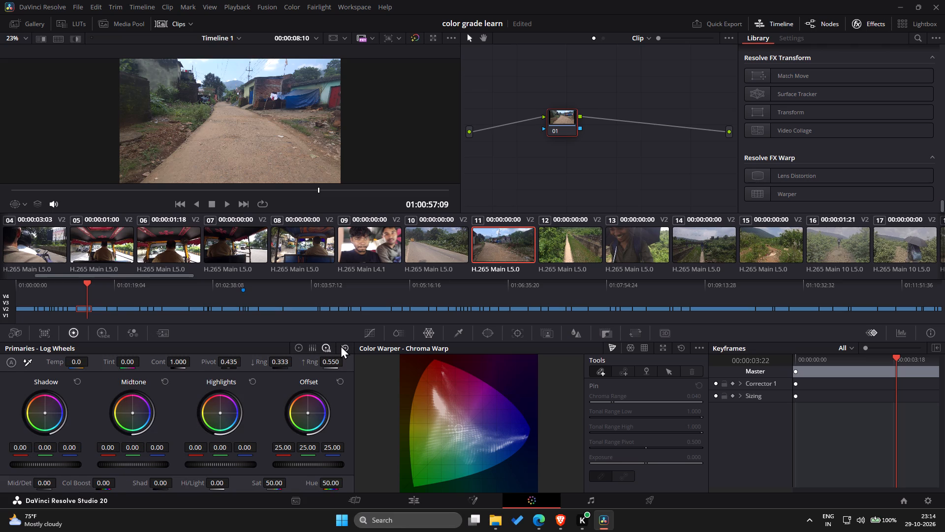
{"action": "left_click", "coordinate": [349, 347]}
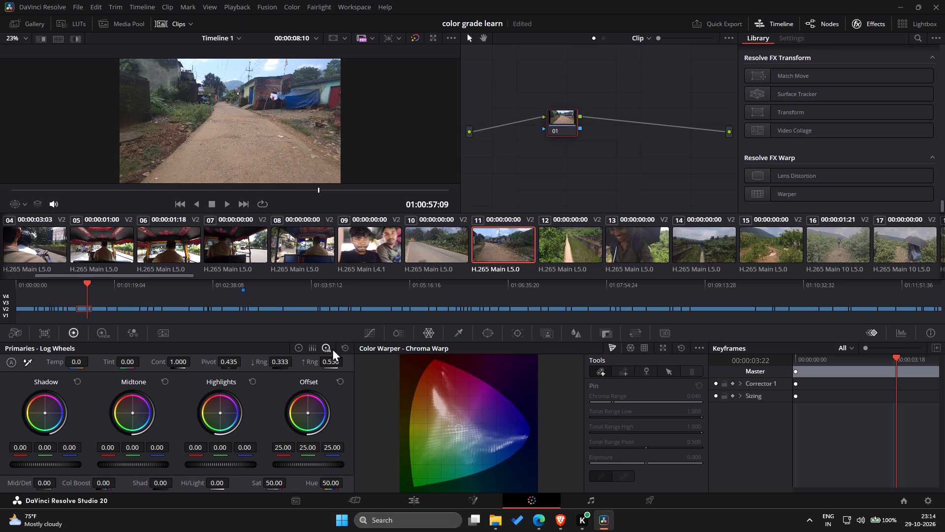
{"action": "left_click", "coordinate": [346, 347]}
{"action": "left_click", "coordinate": [330, 346]}
{"action": "left_click", "coordinate": [311, 346]}
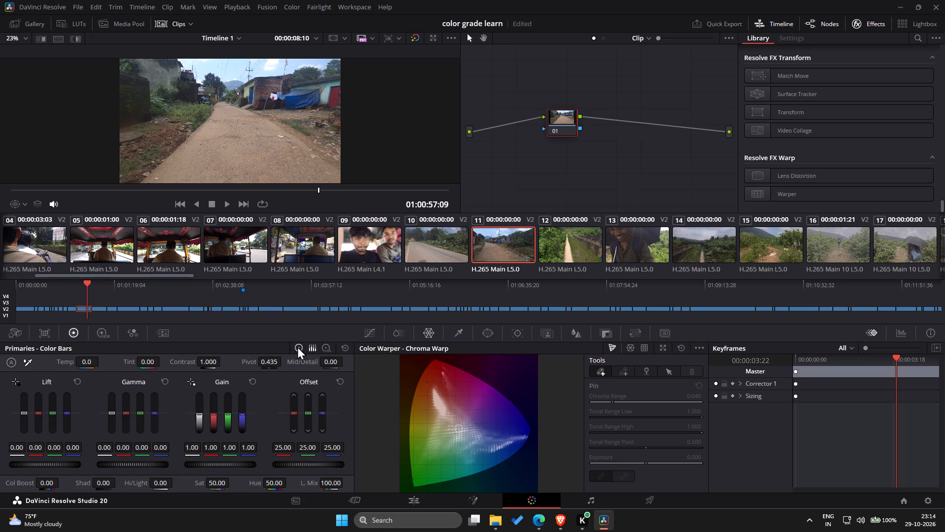
{"action": "left_click", "coordinate": [295, 344]}
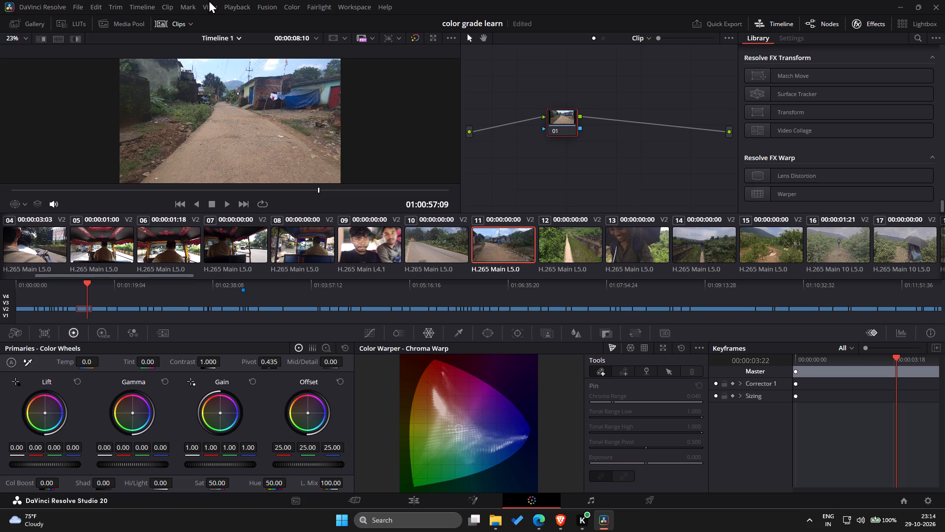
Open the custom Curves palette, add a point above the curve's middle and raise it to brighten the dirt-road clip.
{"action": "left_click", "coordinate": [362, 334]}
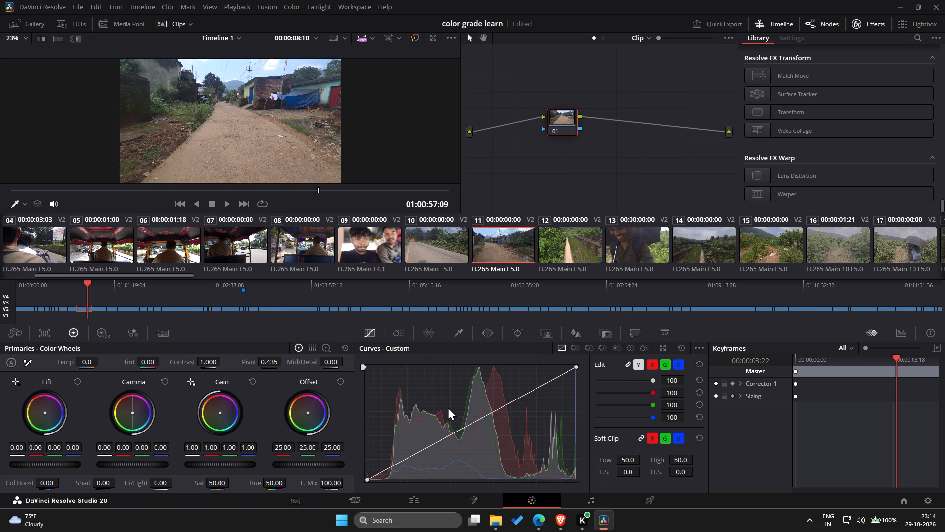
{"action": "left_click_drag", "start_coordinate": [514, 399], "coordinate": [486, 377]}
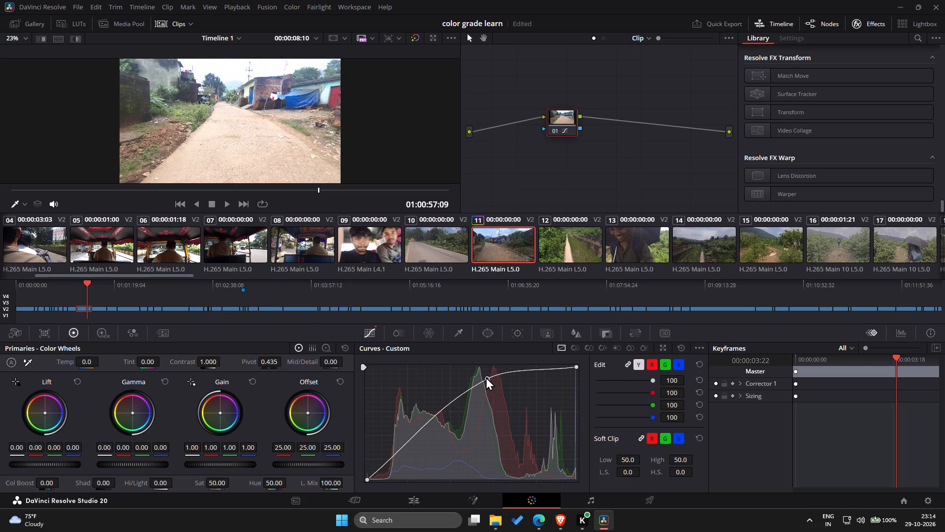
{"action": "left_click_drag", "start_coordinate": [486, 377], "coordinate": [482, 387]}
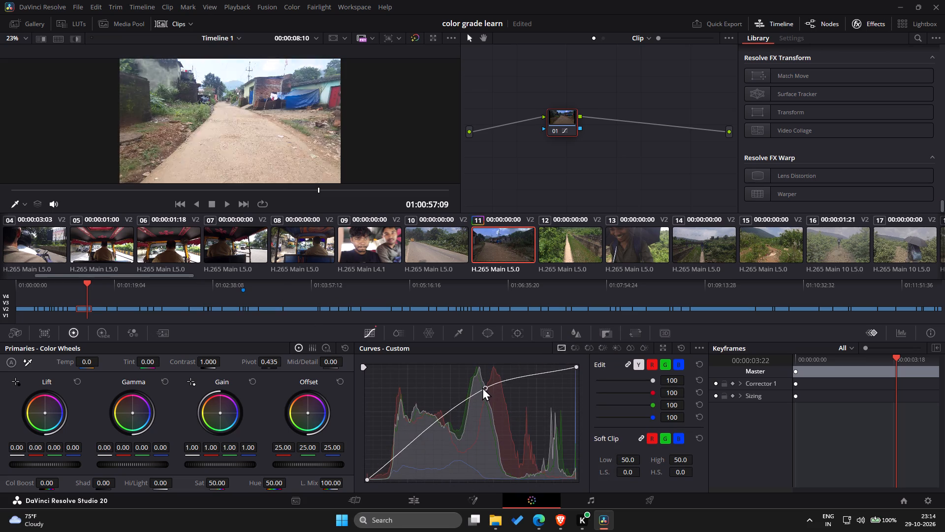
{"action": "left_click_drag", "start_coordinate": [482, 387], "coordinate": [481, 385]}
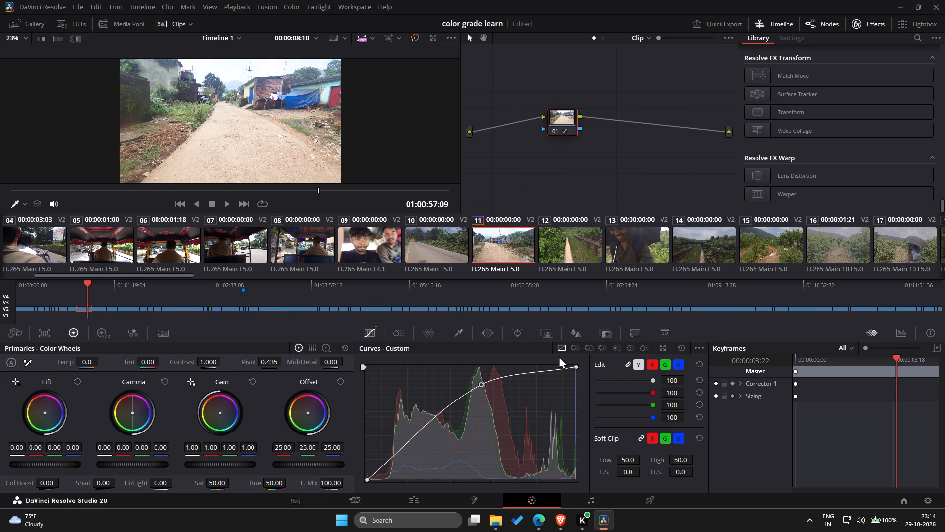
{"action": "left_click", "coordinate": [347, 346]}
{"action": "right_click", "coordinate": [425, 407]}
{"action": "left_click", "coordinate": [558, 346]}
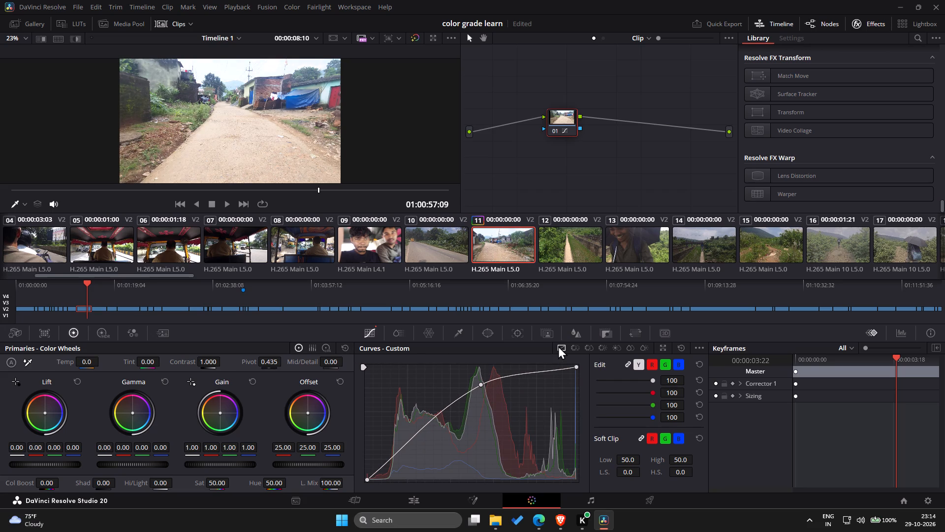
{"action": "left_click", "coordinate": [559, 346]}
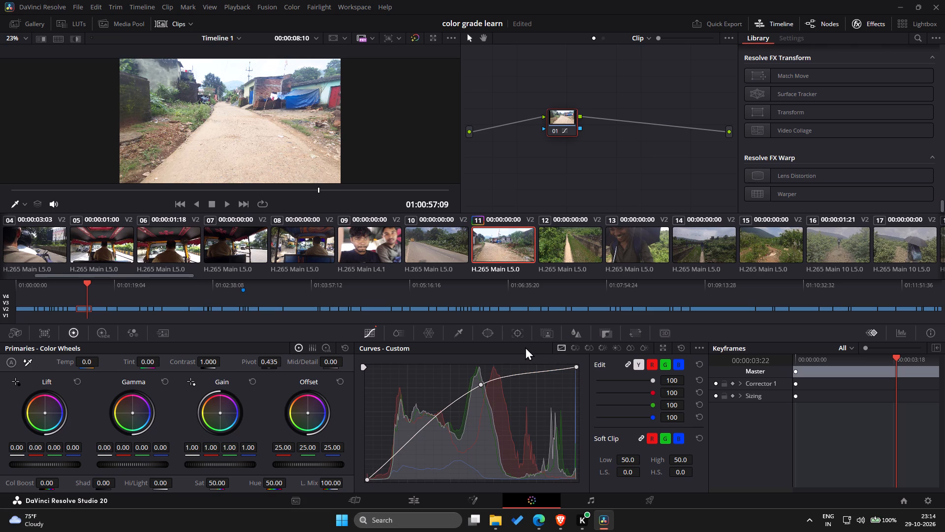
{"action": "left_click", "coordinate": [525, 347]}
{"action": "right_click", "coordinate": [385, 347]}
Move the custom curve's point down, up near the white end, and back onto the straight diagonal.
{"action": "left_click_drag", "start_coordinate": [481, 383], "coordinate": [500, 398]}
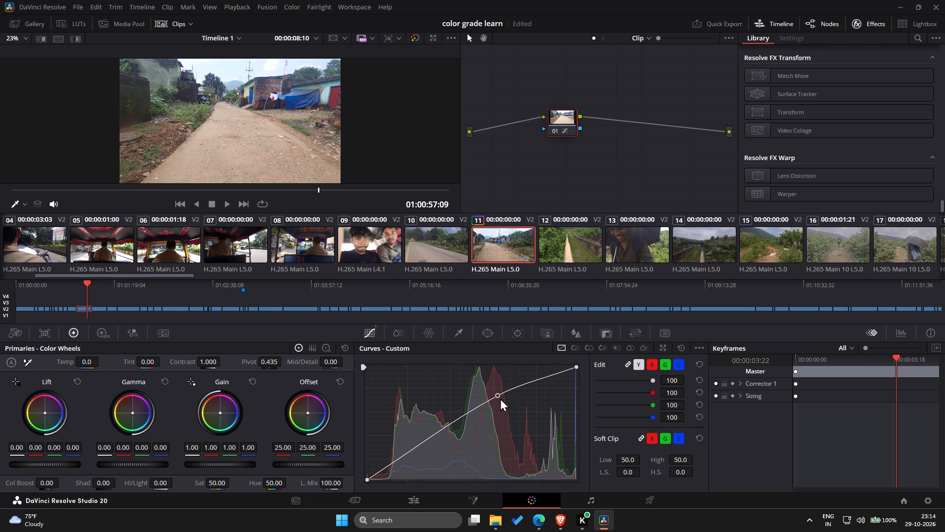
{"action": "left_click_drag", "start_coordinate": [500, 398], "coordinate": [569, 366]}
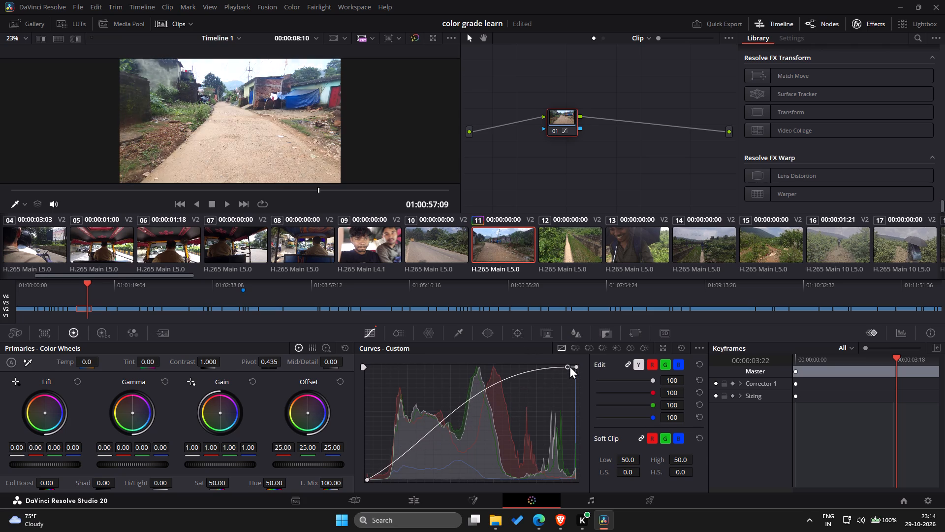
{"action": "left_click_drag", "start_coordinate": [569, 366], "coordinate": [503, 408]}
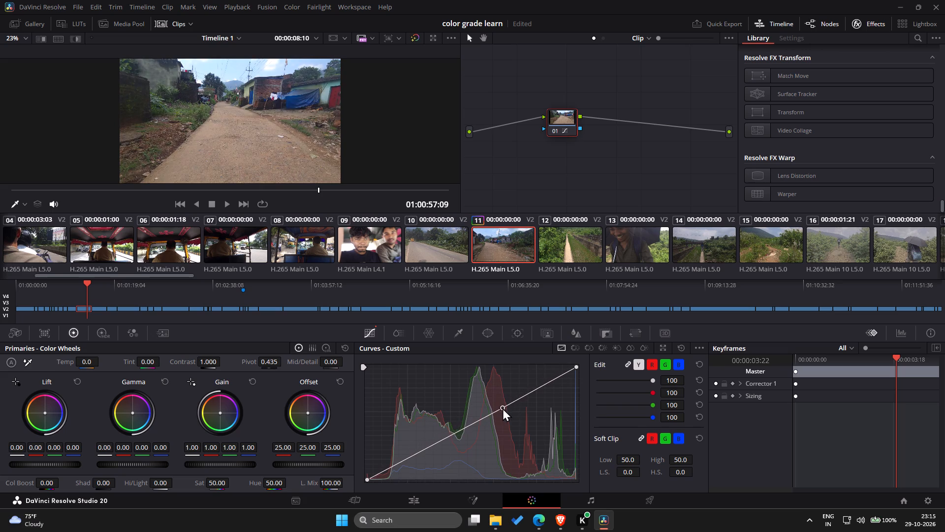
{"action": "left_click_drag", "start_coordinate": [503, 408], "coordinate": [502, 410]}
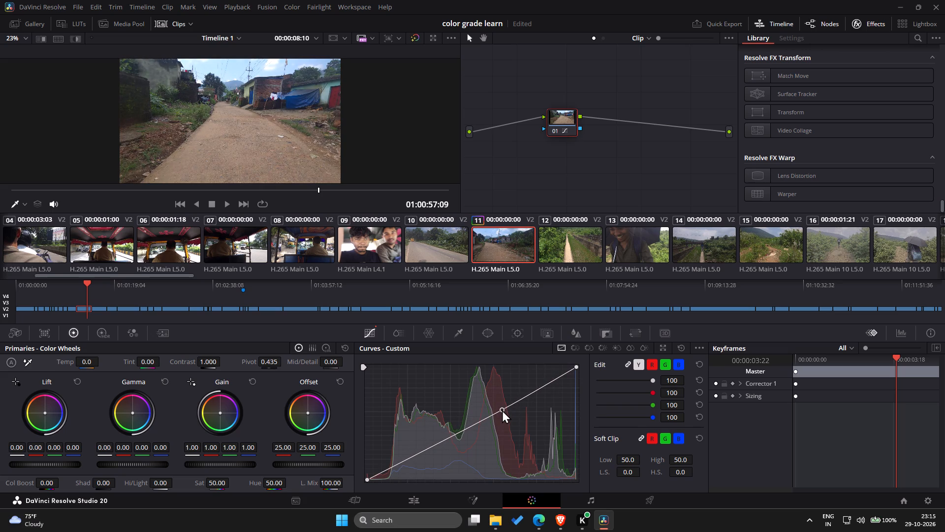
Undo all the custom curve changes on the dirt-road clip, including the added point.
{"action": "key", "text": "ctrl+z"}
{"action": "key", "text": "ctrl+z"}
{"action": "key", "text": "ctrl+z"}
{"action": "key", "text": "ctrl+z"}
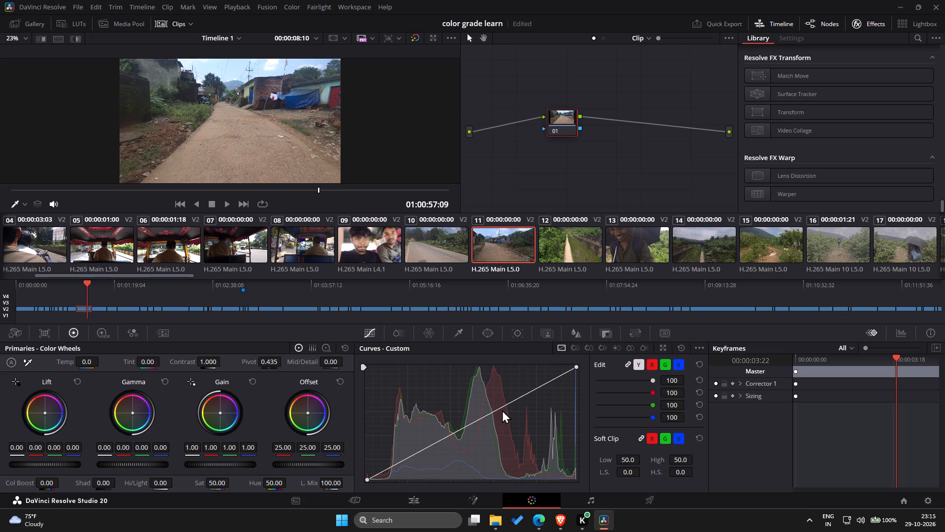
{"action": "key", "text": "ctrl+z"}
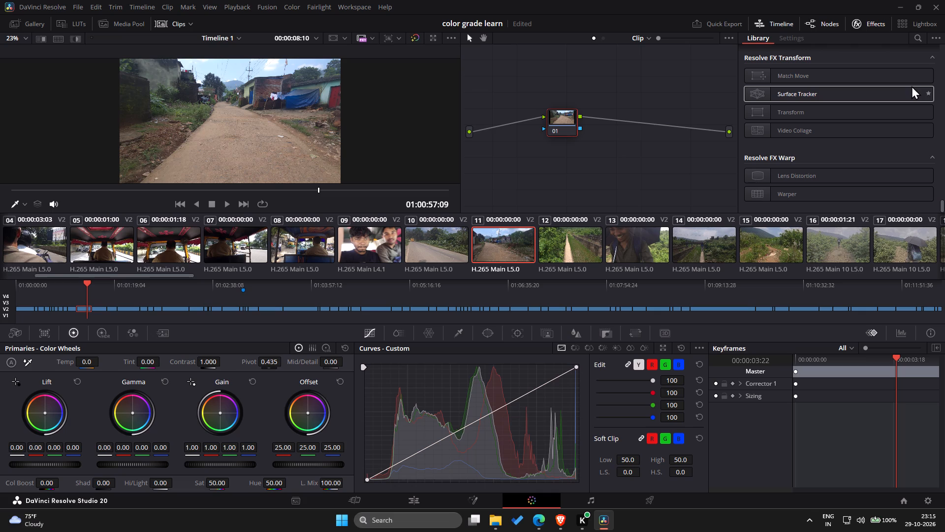
Look through the High Dynamic Range, RGB Mixer and Motion Effects palettes in turn, ending on Motion Effects.
{"action": "left_click", "coordinate": [106, 330]}
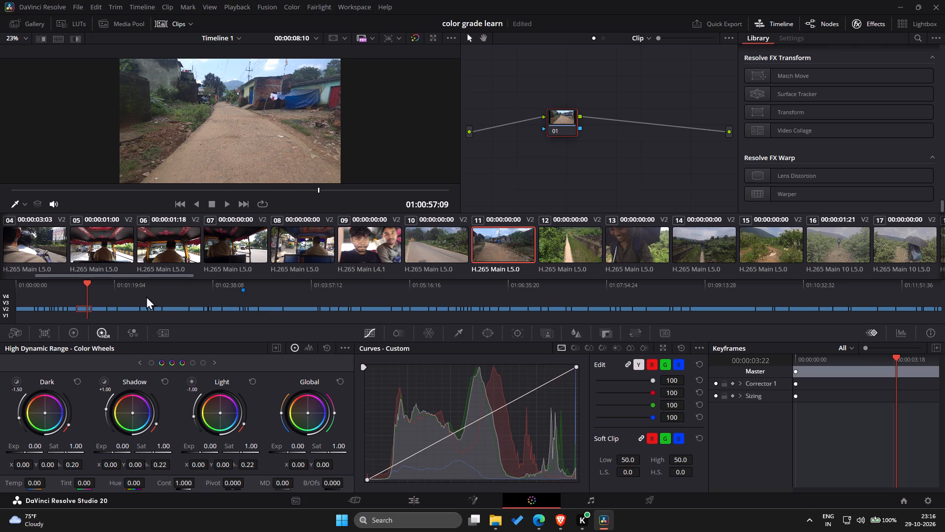
{"action": "left_click", "coordinate": [133, 327]}
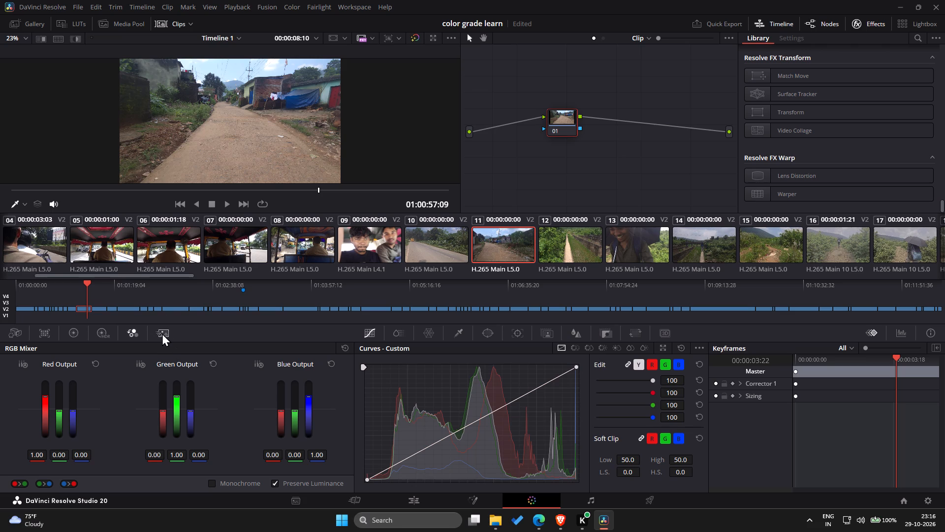
{"action": "left_click", "coordinate": [162, 333]}
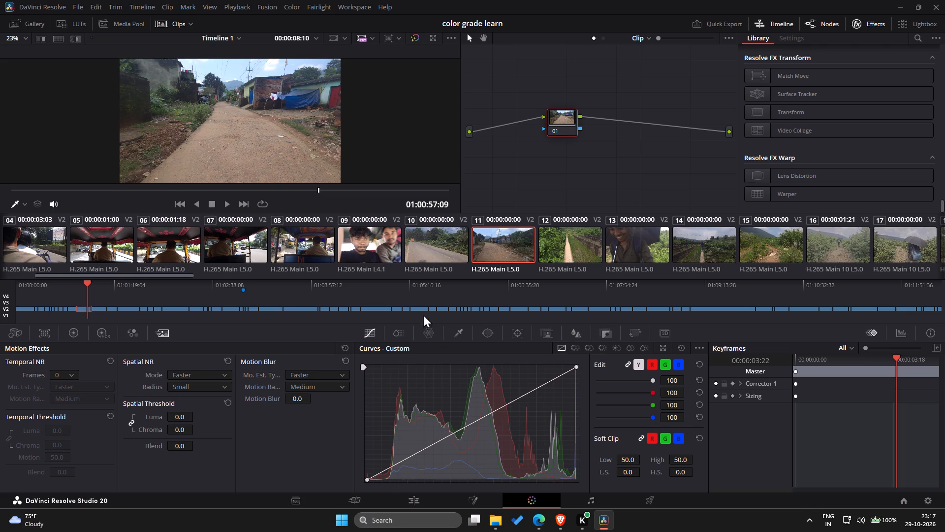
Look at the ColorSlice palette and Color Warper's Chroma Warp view, going through the Chroma Warp pin and selection tools.
{"action": "left_click", "coordinate": [404, 335]}
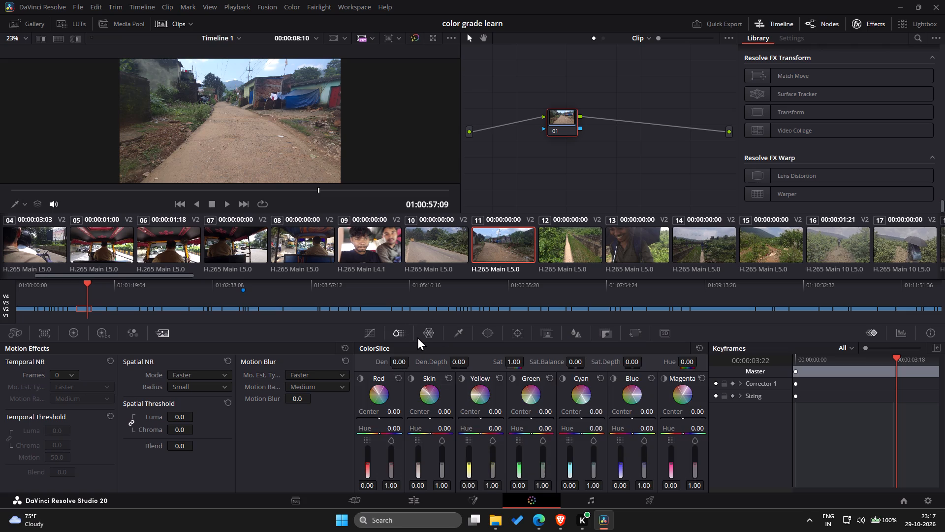
{"action": "left_click", "coordinate": [417, 337]}
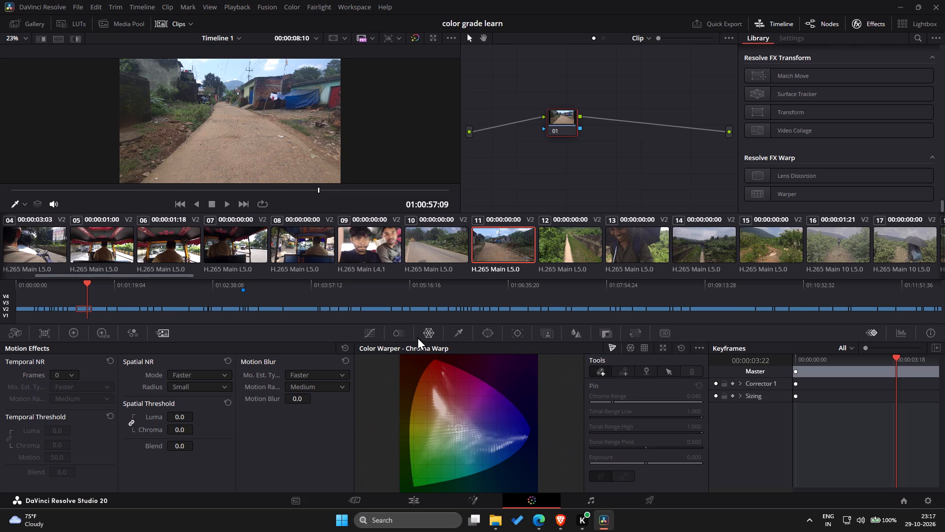
{"action": "left_click", "coordinate": [417, 337]}
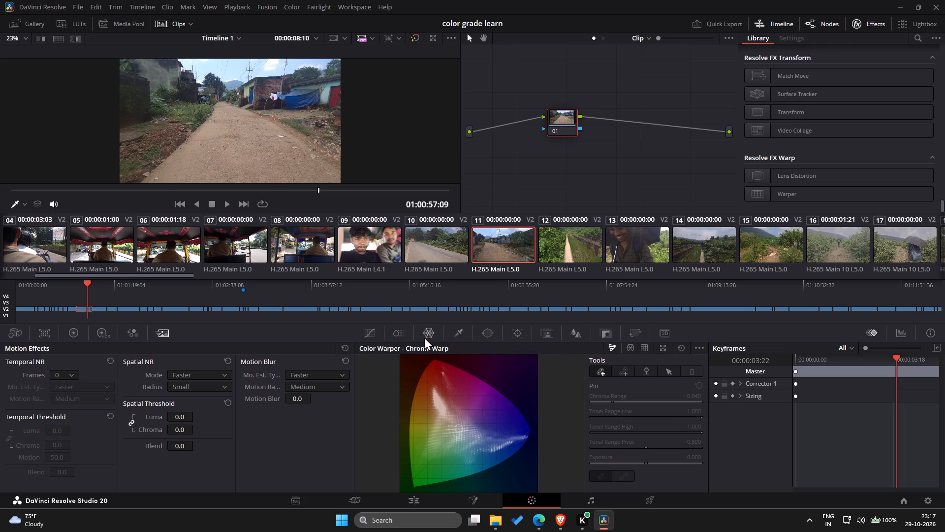
{"action": "left_click", "coordinate": [431, 336]}
{"action": "right_click", "coordinate": [429, 335]}
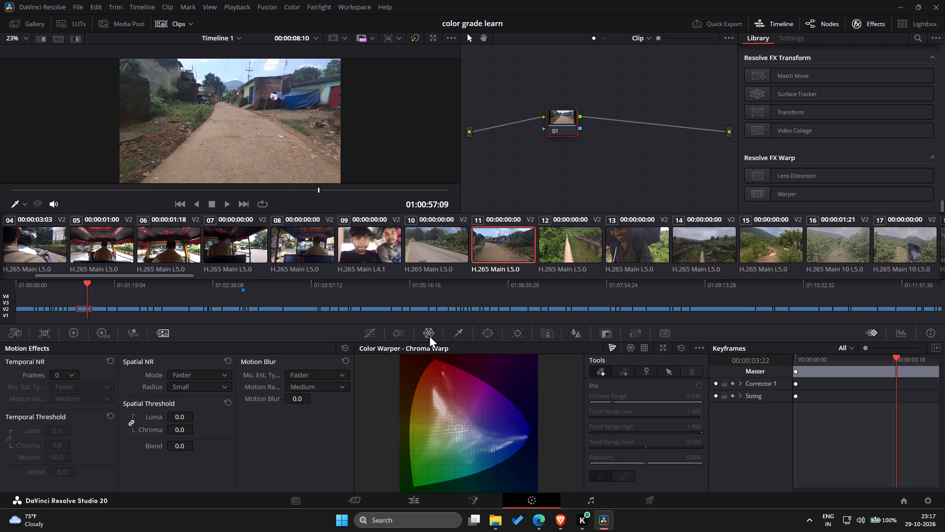
{"action": "left_click", "coordinate": [428, 328]}
{"action": "left_click", "coordinate": [624, 370]}
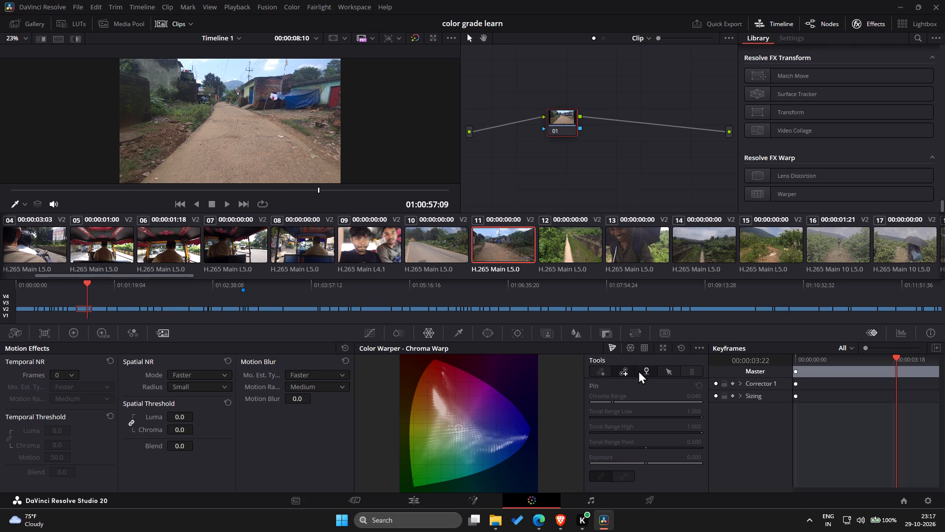
{"action": "left_click", "coordinate": [638, 370]}
{"action": "left_click", "coordinate": [670, 376]}
{"action": "left_click", "coordinate": [687, 376]}
{"action": "left_click", "coordinate": [604, 365]}
{"action": "left_click_drag", "start_coordinate": [602, 367], "coordinate": [626, 351]}
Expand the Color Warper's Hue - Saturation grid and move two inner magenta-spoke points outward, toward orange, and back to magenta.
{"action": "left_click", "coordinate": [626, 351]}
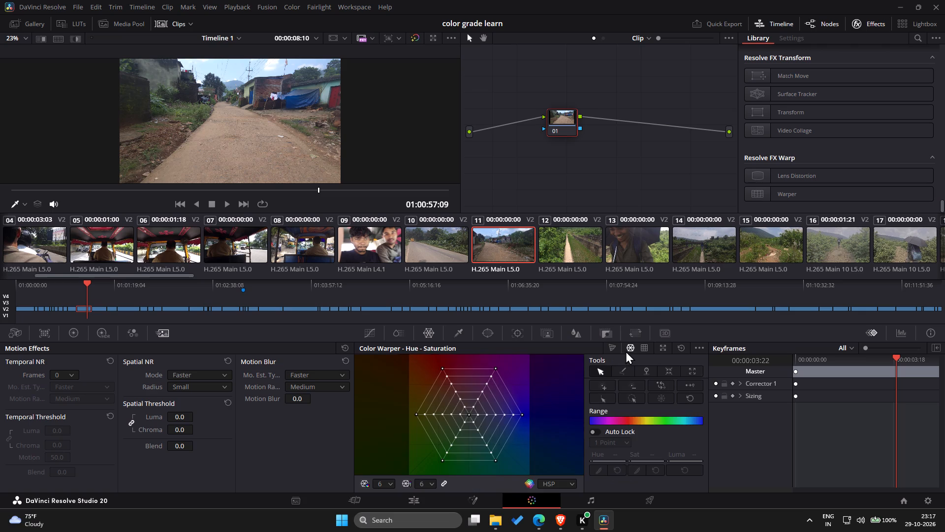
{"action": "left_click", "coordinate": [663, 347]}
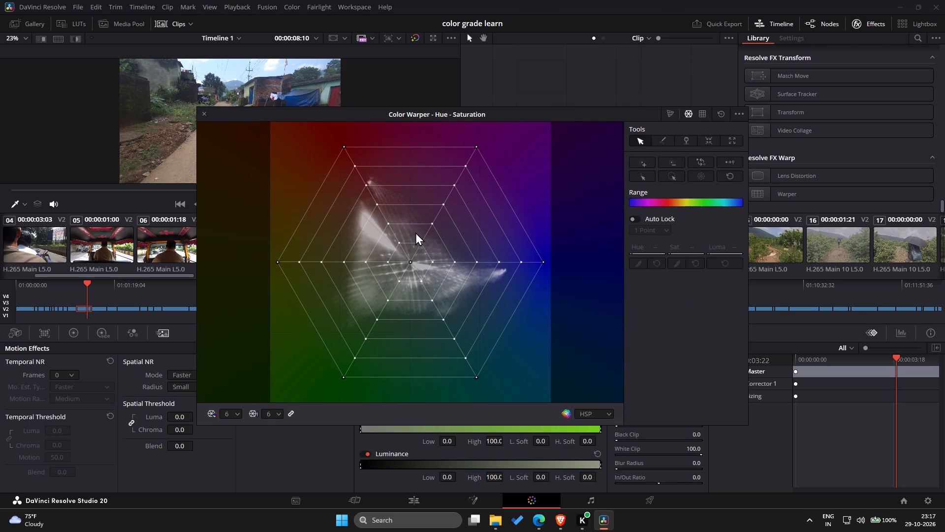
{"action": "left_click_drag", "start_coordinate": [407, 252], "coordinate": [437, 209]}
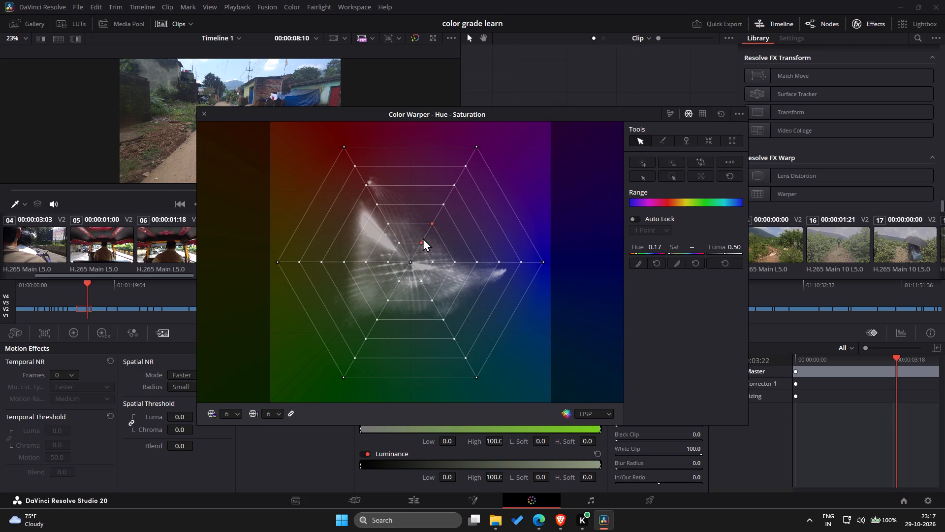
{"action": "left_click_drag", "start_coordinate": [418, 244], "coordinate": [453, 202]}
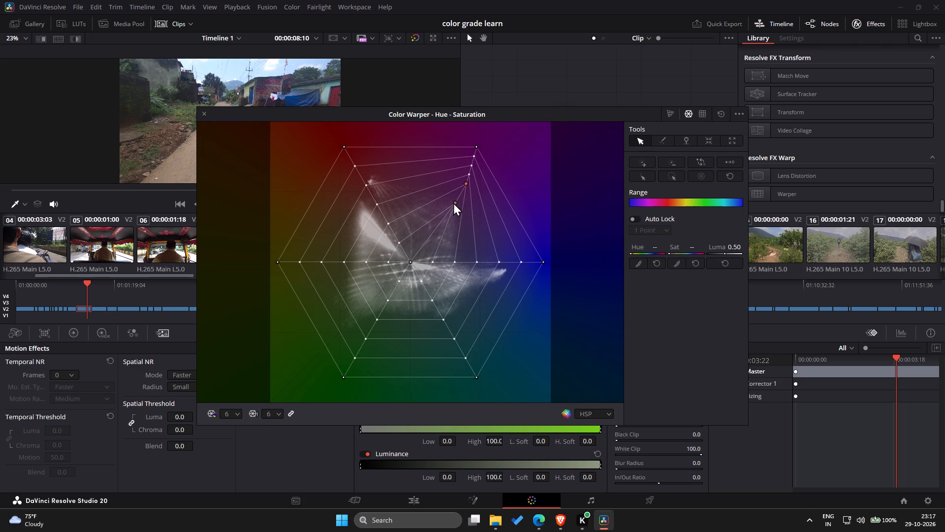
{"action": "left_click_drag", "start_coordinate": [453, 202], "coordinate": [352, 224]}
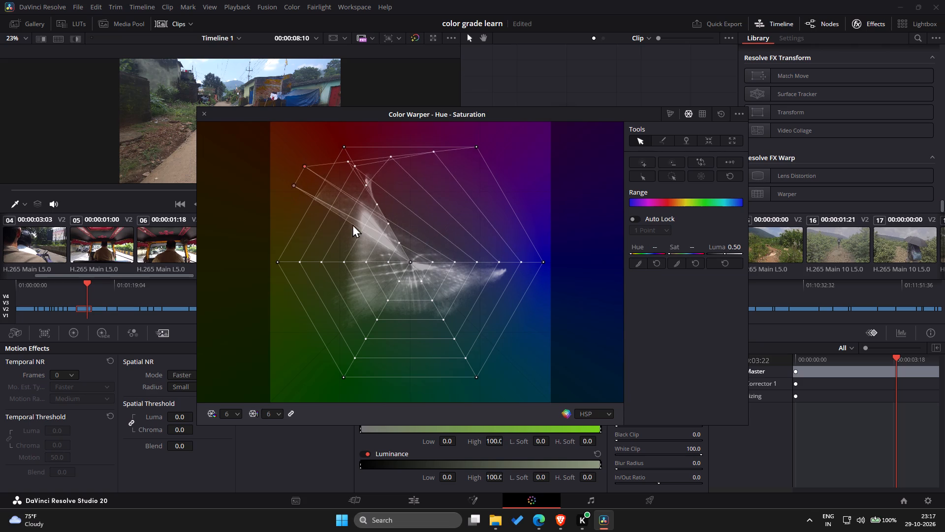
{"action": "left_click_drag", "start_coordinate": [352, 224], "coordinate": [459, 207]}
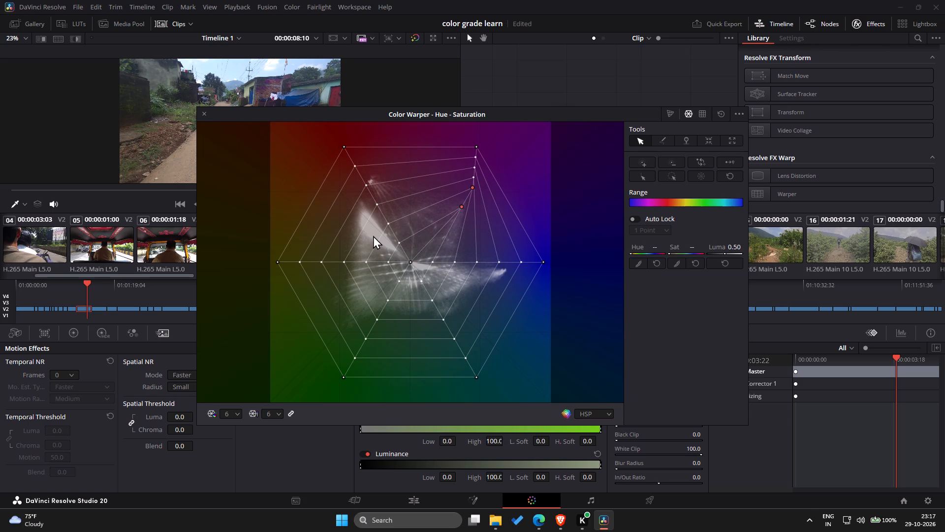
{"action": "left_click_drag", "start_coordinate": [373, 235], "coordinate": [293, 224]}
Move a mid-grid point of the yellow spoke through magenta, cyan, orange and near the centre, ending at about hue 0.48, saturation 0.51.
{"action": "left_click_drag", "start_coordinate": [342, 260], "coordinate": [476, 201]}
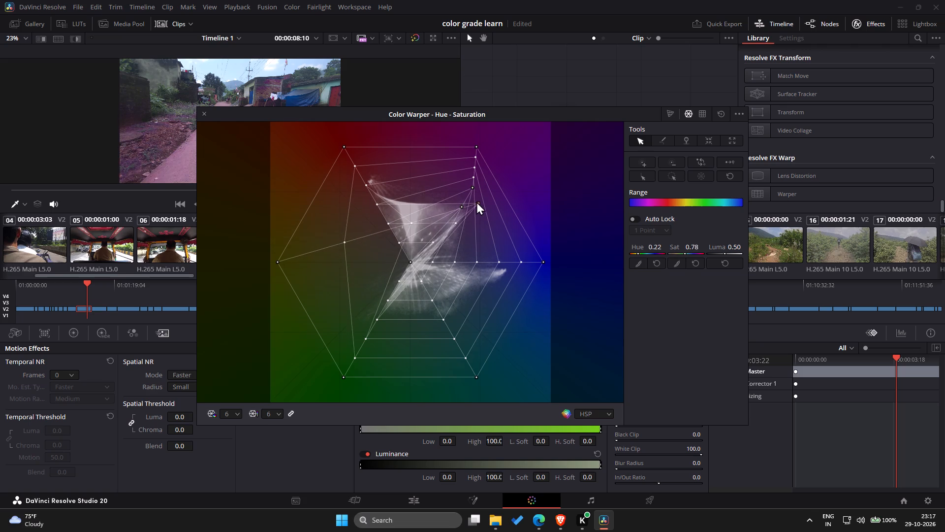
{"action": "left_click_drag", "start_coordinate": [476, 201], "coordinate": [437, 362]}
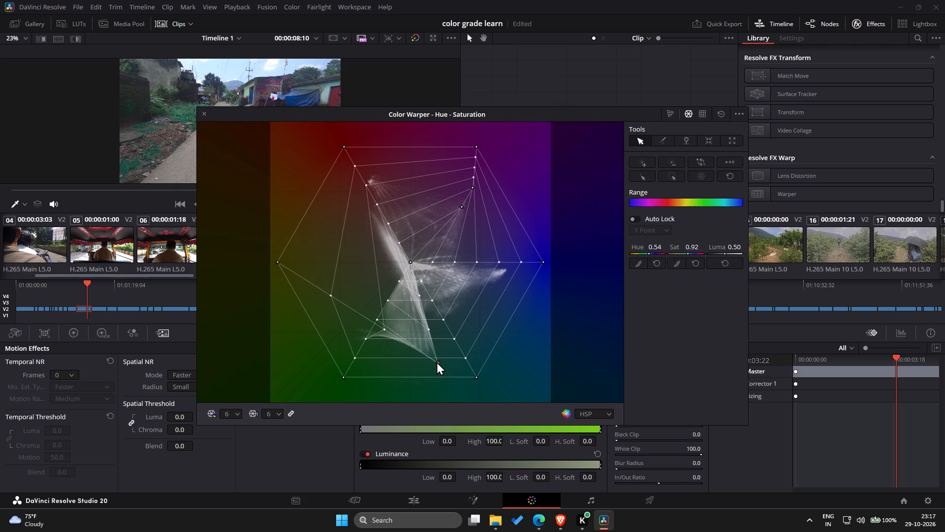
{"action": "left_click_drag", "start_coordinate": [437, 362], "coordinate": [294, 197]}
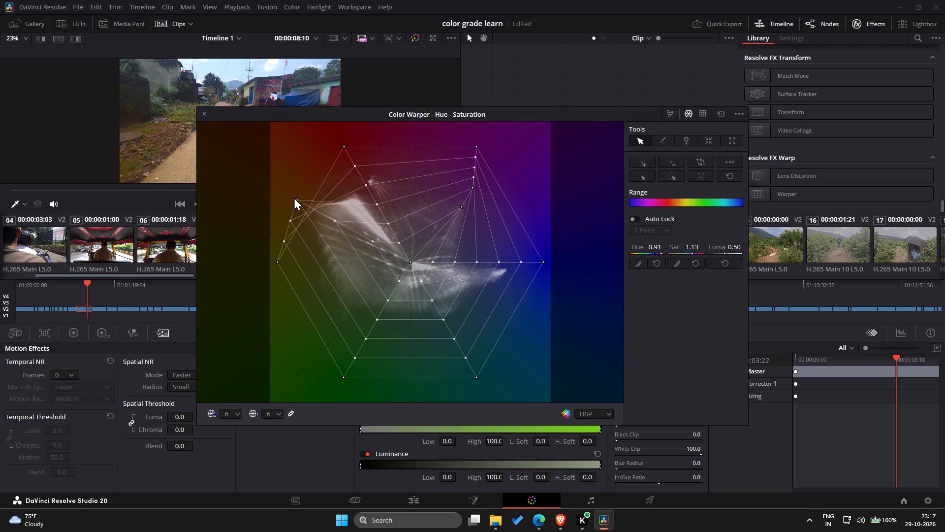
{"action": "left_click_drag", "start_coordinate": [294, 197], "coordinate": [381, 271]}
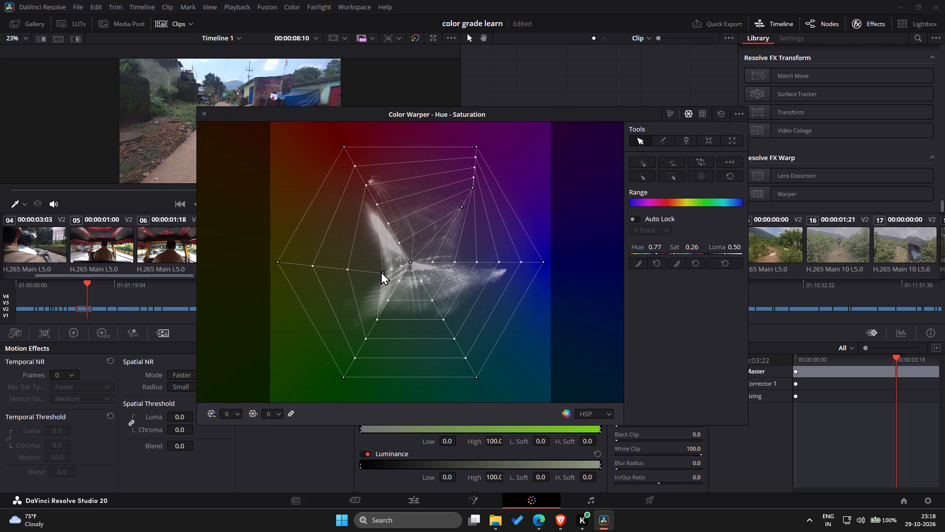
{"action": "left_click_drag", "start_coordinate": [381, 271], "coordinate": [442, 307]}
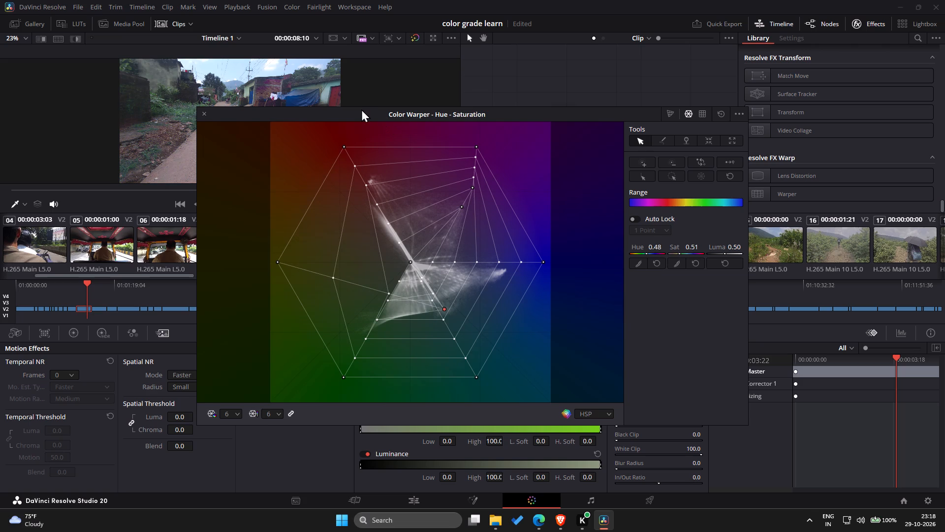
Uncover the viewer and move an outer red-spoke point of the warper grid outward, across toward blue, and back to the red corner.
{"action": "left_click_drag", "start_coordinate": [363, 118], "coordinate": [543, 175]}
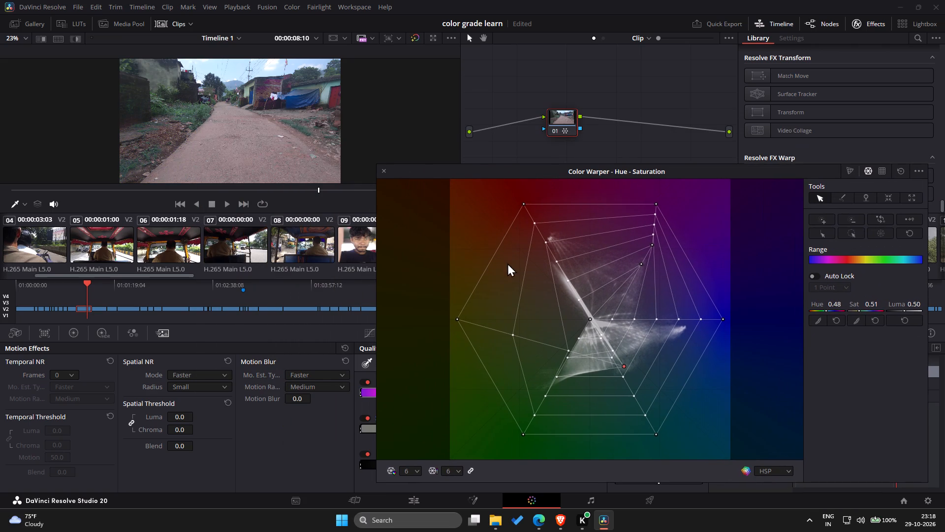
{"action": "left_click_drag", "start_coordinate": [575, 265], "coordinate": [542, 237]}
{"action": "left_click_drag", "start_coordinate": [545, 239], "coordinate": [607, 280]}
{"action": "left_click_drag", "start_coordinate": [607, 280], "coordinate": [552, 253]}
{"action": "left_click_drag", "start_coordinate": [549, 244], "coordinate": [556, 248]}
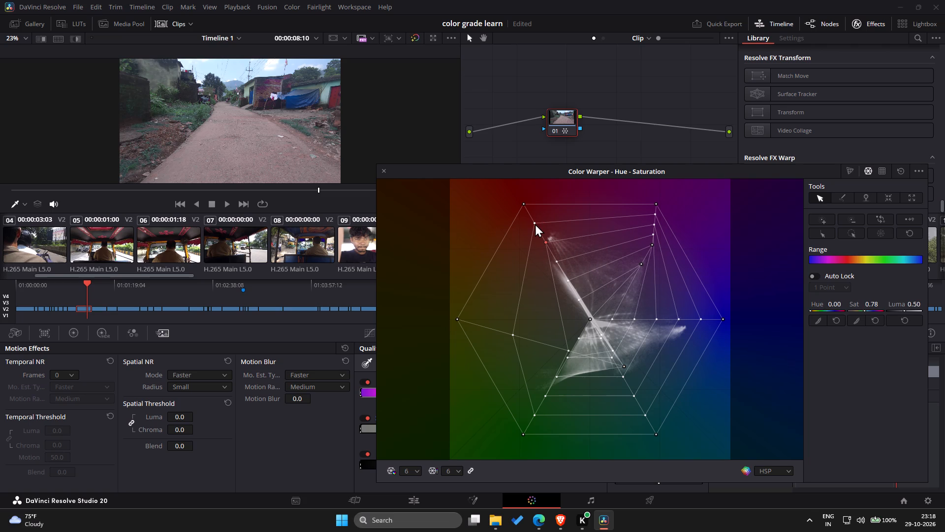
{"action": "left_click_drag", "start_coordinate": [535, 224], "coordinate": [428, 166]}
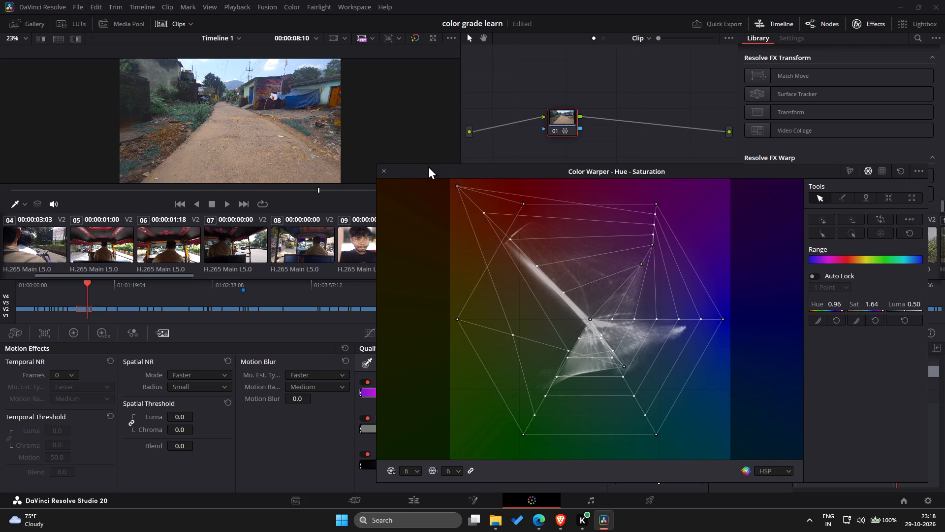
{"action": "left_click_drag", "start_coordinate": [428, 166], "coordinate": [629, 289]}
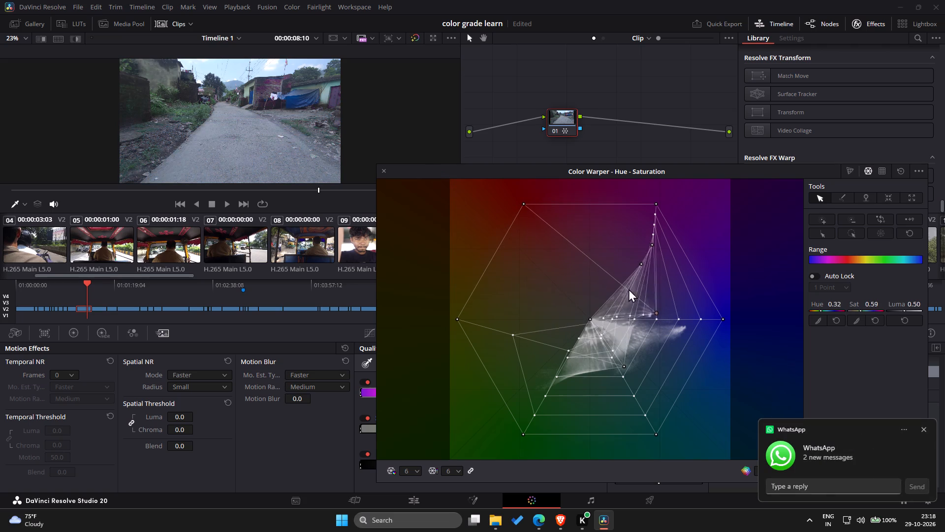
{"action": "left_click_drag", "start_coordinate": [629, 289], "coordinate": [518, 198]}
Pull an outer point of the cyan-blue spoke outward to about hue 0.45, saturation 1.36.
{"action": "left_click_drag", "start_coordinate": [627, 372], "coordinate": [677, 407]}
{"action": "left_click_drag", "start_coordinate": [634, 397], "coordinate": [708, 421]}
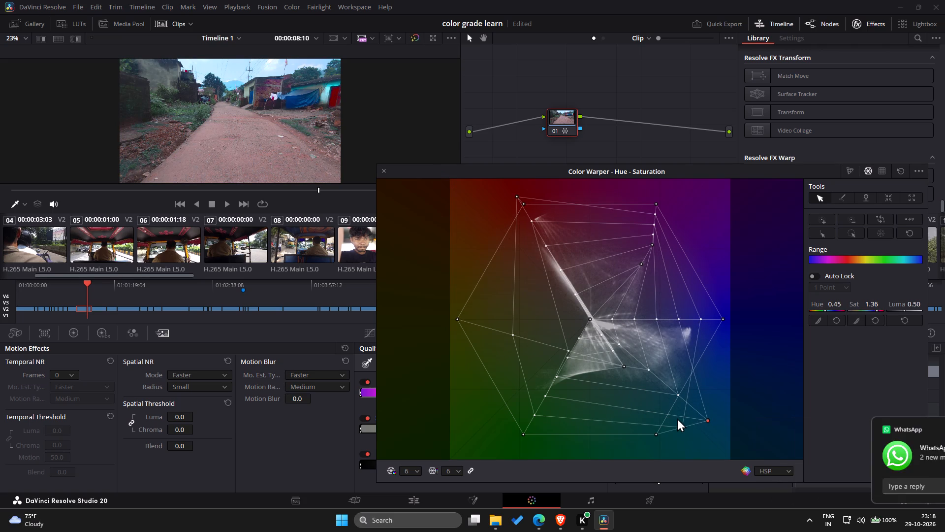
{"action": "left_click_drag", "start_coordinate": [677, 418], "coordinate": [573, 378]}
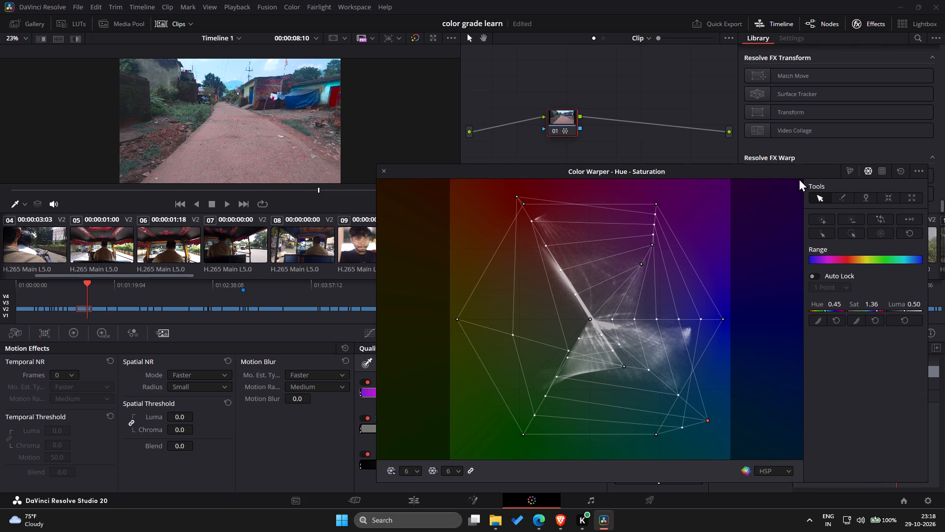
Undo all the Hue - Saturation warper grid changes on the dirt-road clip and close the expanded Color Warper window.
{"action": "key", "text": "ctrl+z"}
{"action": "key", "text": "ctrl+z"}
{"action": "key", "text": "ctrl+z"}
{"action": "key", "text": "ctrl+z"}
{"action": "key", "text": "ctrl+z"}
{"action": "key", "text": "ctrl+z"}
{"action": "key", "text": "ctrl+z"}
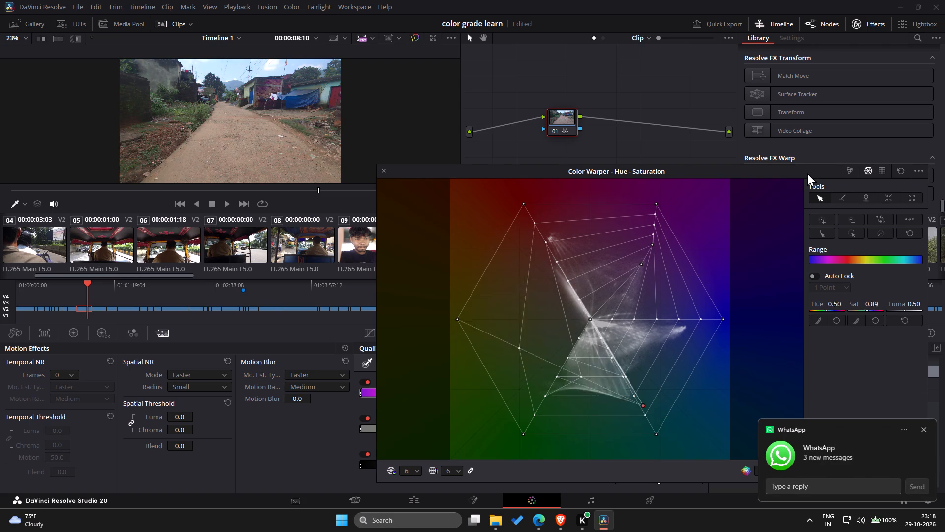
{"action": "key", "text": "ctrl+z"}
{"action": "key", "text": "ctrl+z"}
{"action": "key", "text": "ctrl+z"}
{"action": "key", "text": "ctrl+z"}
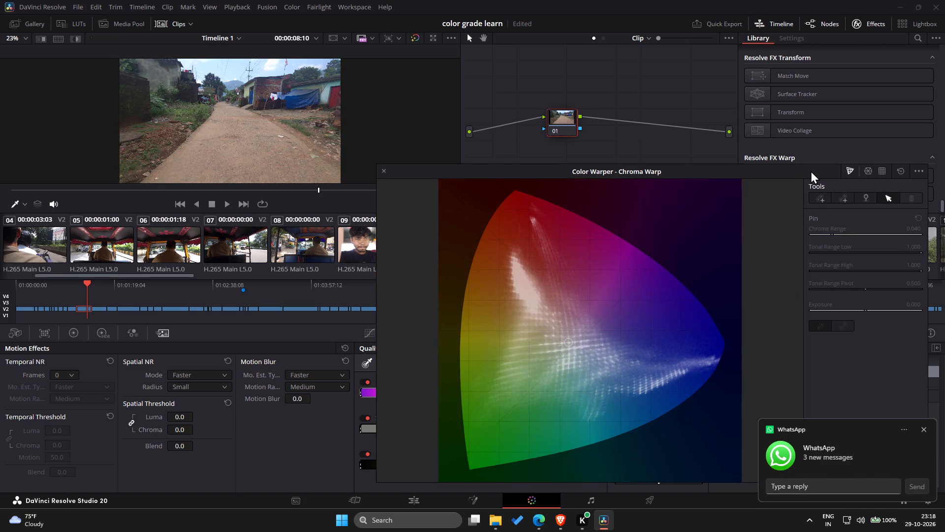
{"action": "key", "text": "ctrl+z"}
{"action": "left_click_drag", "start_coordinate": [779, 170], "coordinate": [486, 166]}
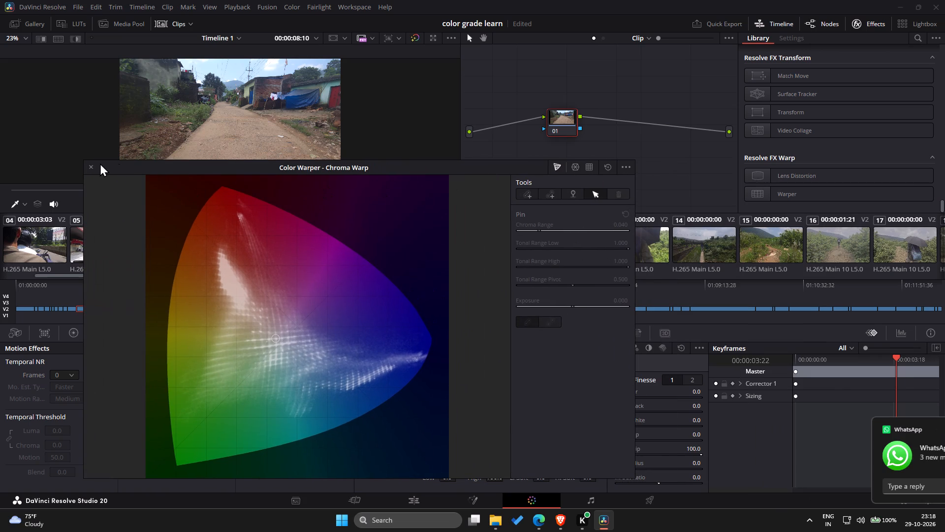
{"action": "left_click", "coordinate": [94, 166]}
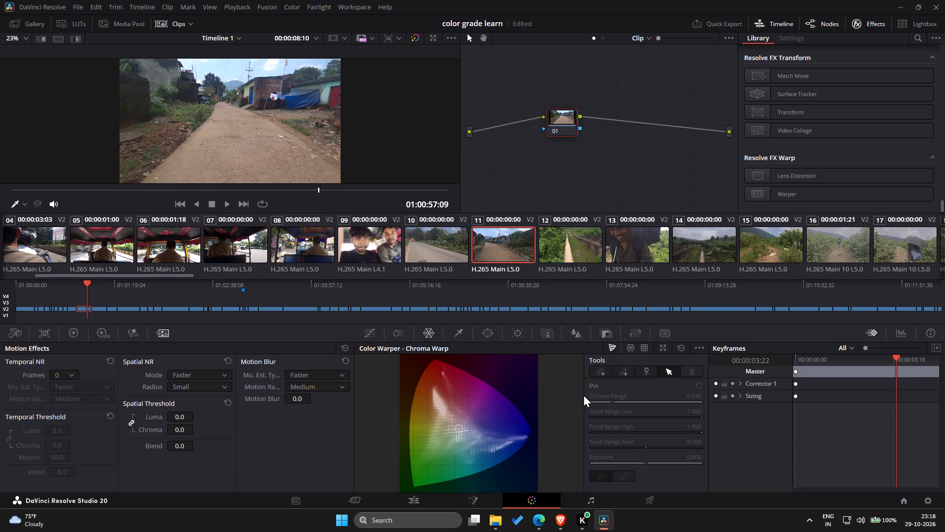